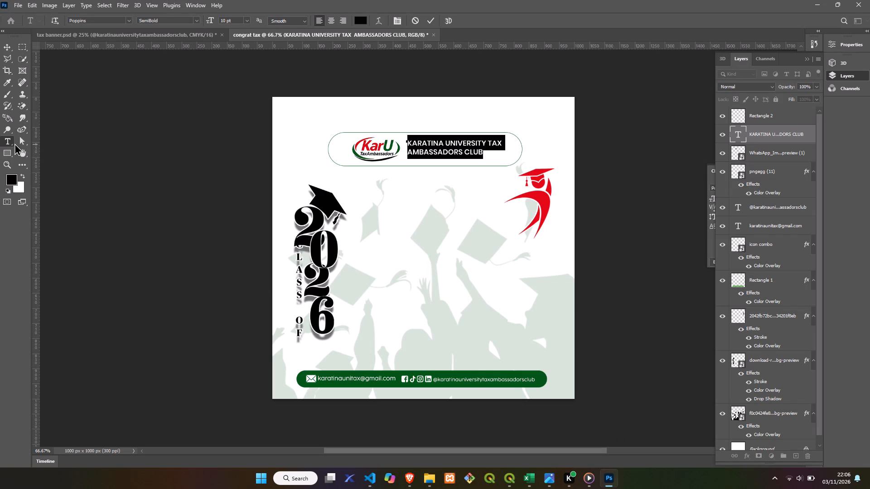
click(6, 137)
click(392, 289)
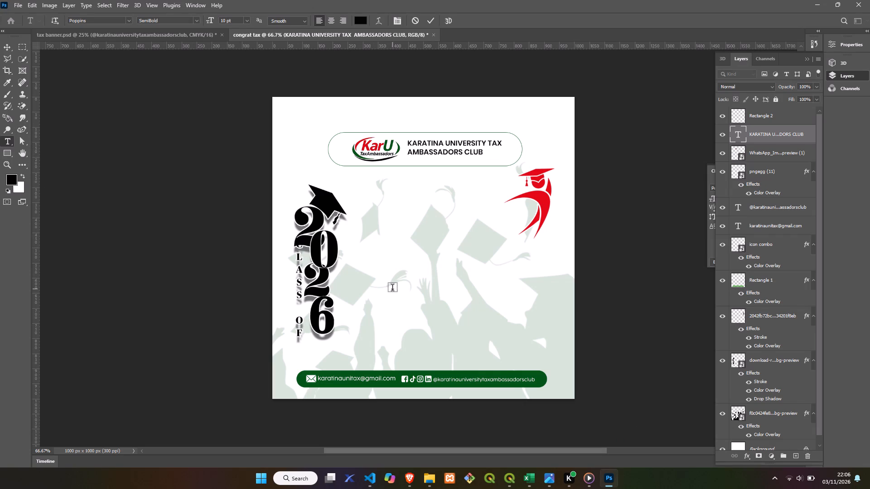
click(392, 289)
key(BackSpace)
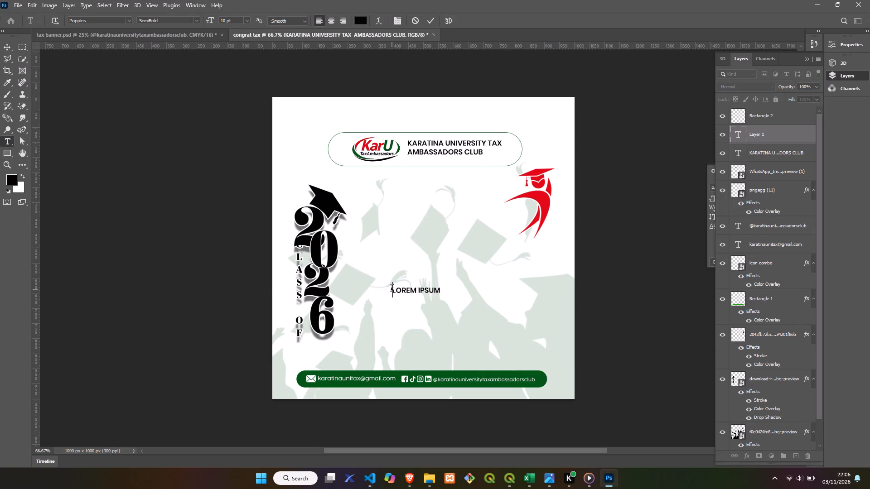
key(ctrl+v)
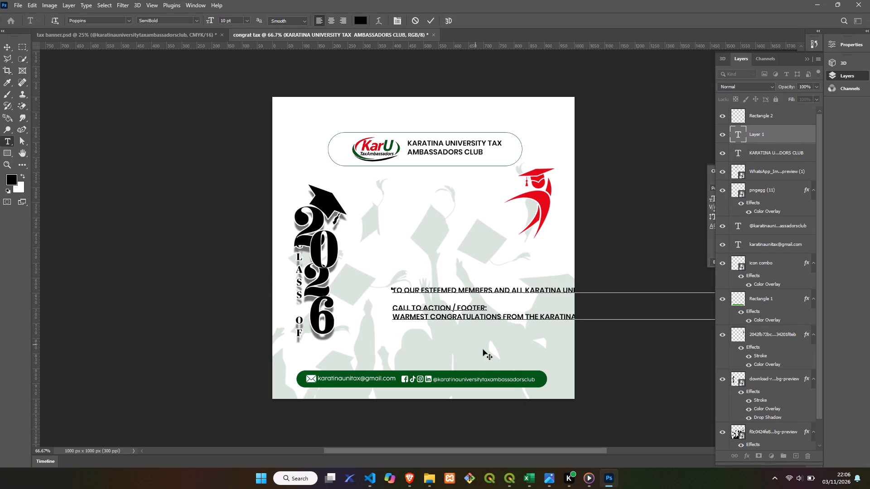
Remove the "CALL TO ACTION / FOOTER:" label from the pasted message.
drag(490, 309, 395, 307)
click(497, 311)
drag(493, 309, 386, 310)
drag(386, 310, 392, 309)
key(ctrl+x)
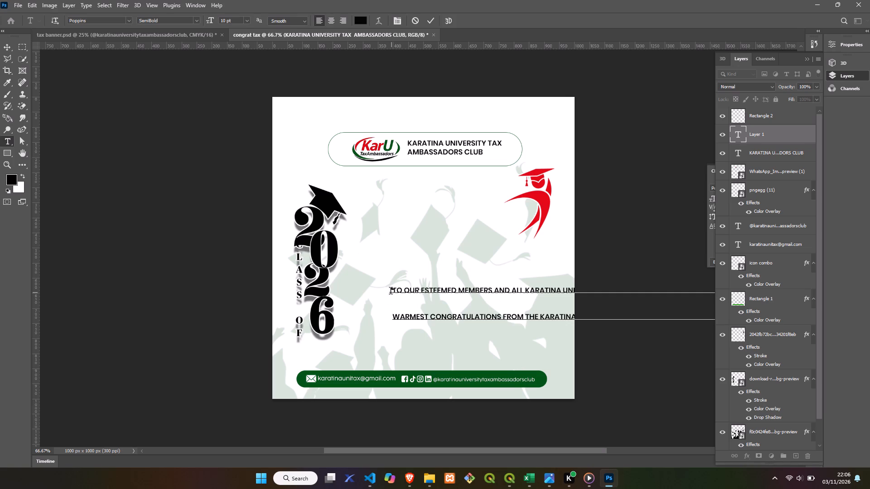
Shift the message up and towards the 2026 graphic, and add a blank line above "WARMEST CONGRATULATIONS".
drag(510, 357, 452, 328)
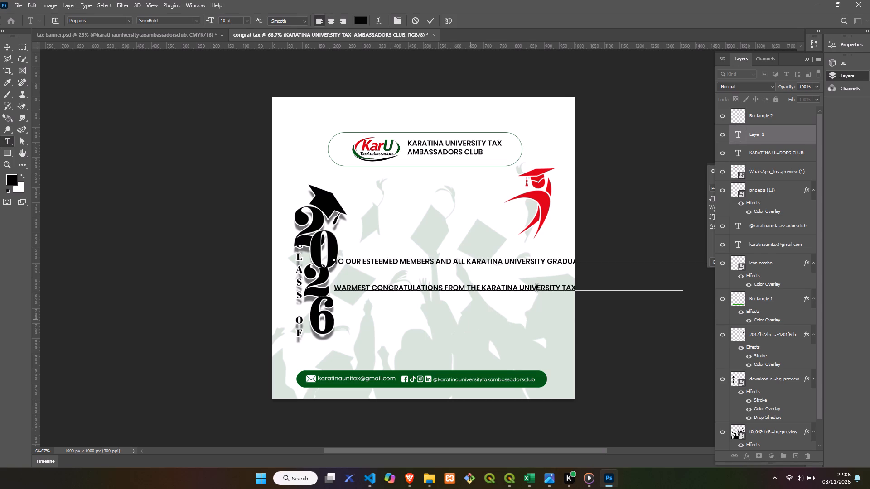
click(596, 264)
key(Return)
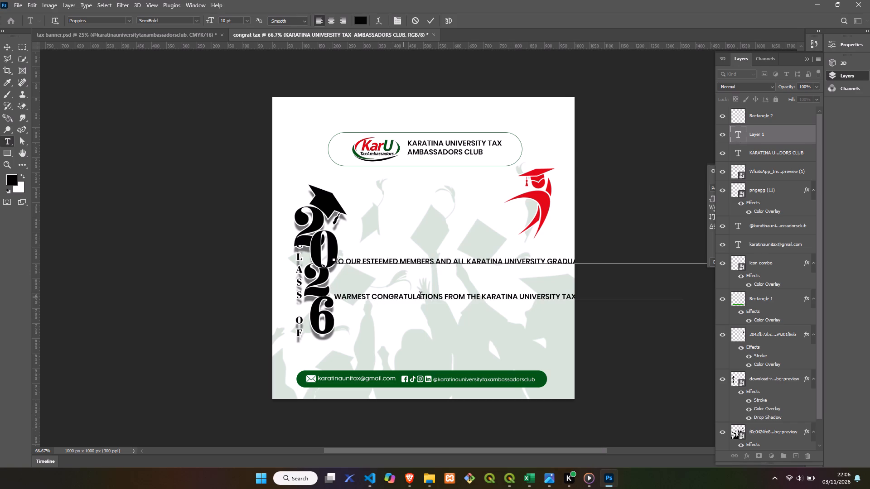
Set the font size of the whole pasted message to 6 pt.
drag(332, 261, 571, 311)
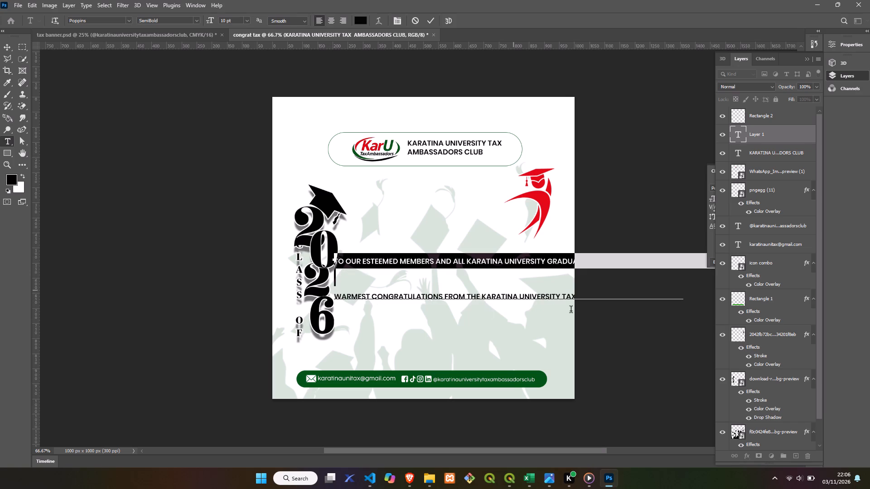
drag(571, 311, 804, 356)
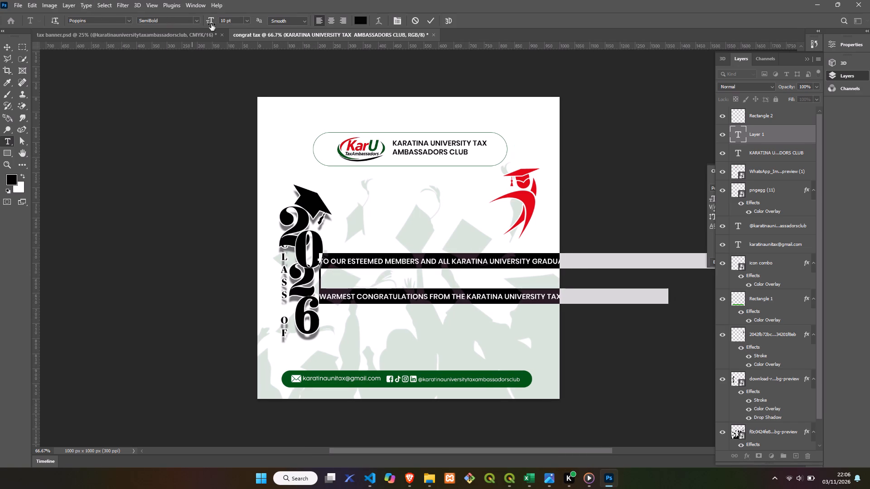
click(243, 19)
click(232, 38)
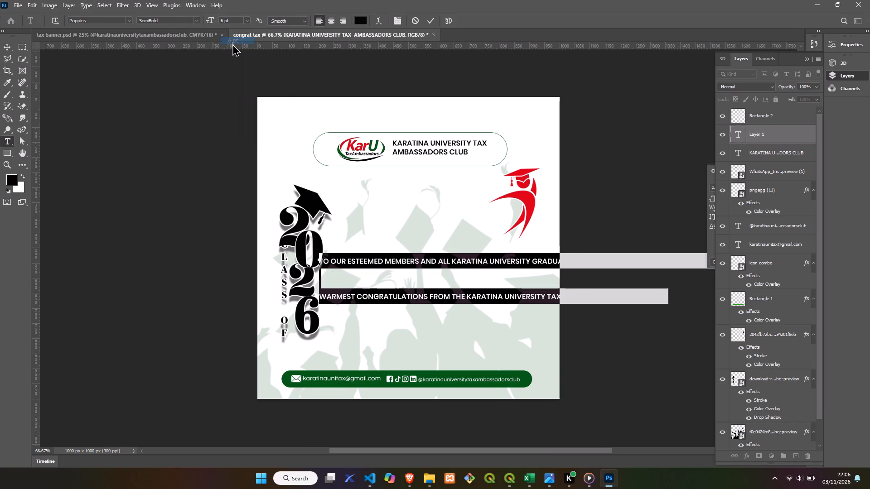
Break the message into separate lines after "GRADUATES:", "HAS CULMINATED" and "BE GREAT".
click(474, 257)
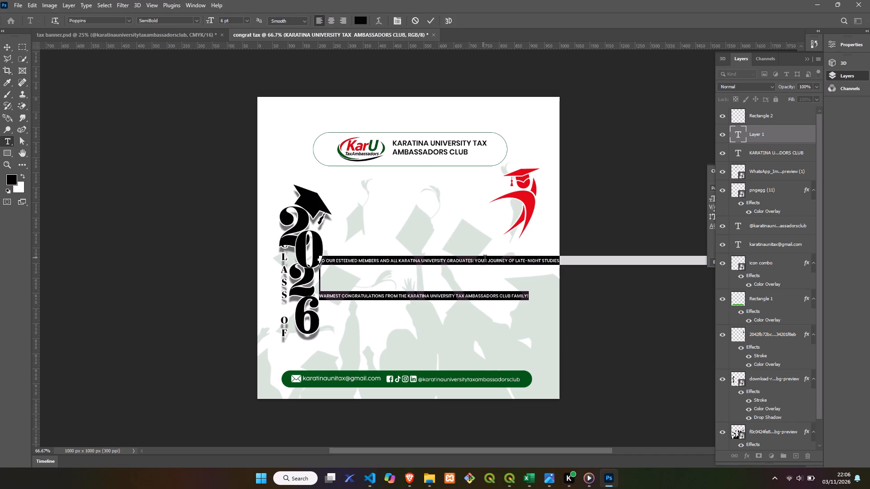
click(485, 260)
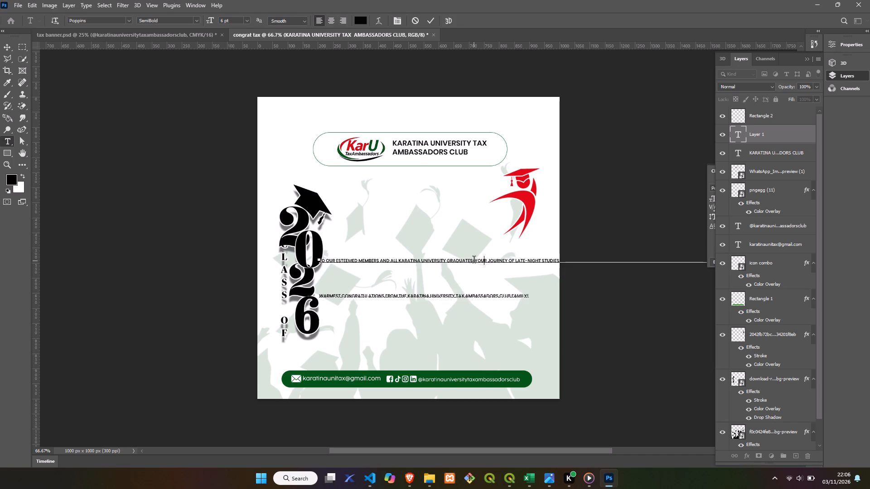
click(474, 261)
key(Return)
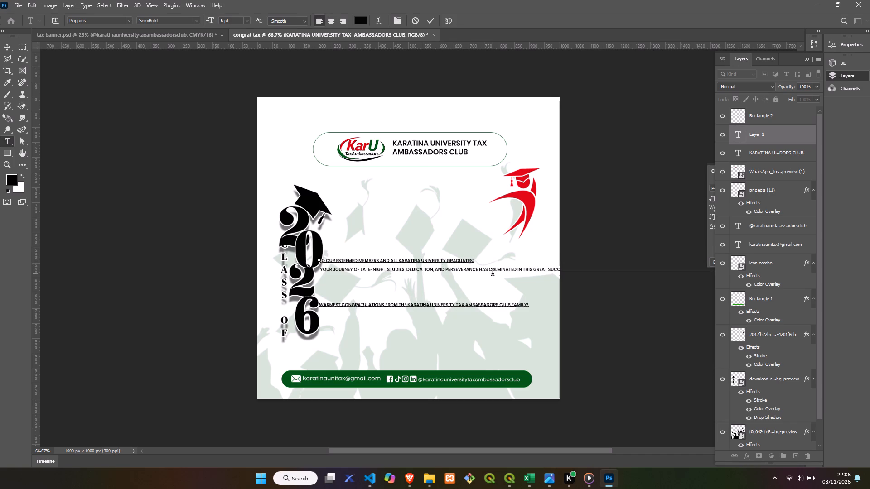
click(517, 271)
key(Return)
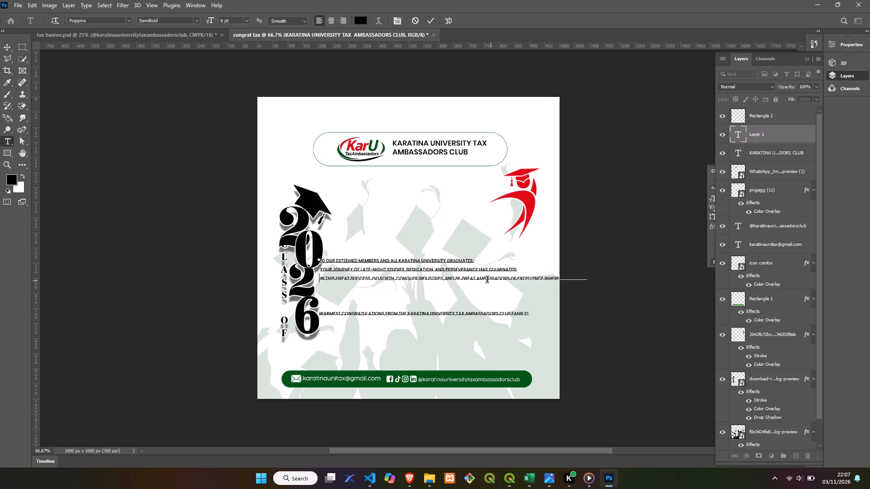
click(476, 280)
key(Return)
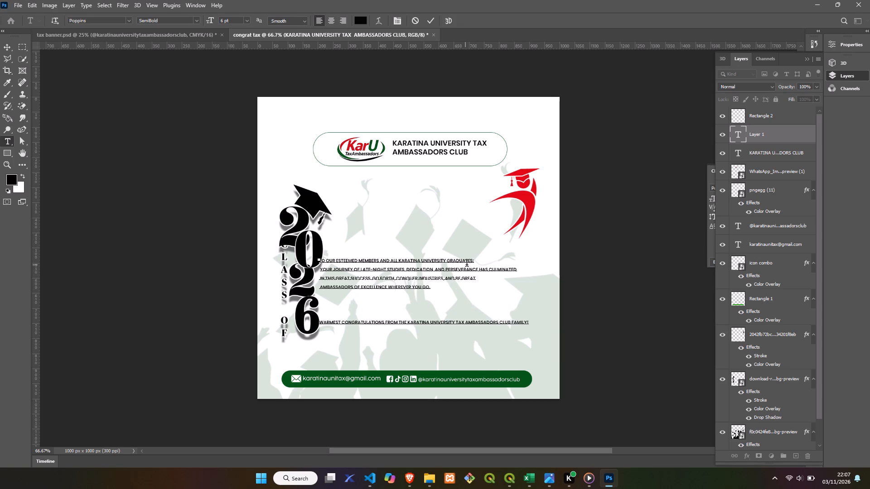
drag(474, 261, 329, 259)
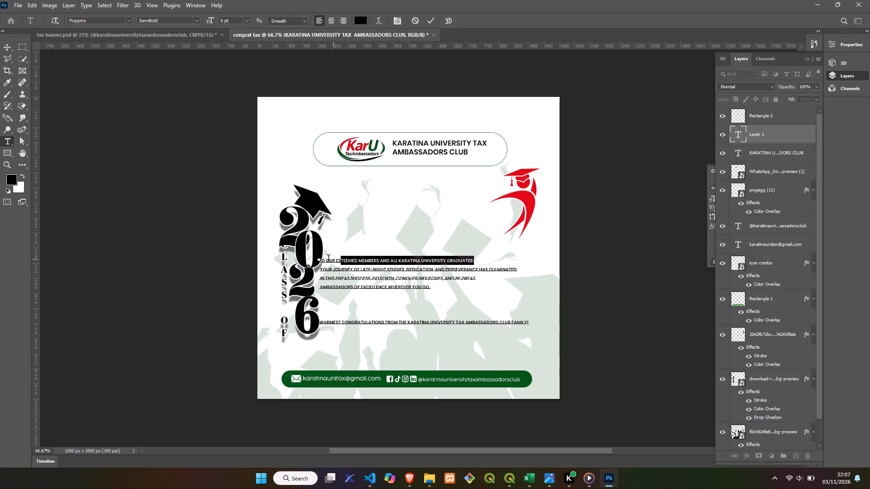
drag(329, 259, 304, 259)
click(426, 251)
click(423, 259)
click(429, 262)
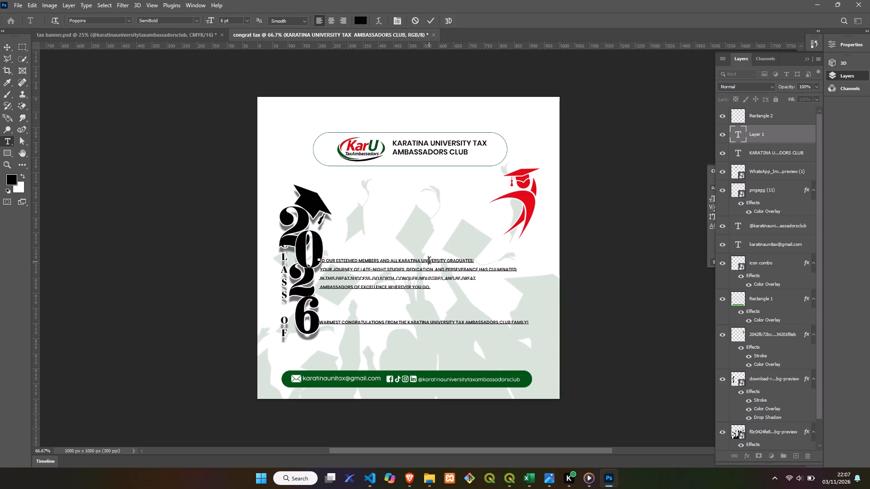
Turn off all caps and subscript for the four-line message paragraph above "WARMEST CONGRATULATIONS".
drag(432, 290, 295, 248)
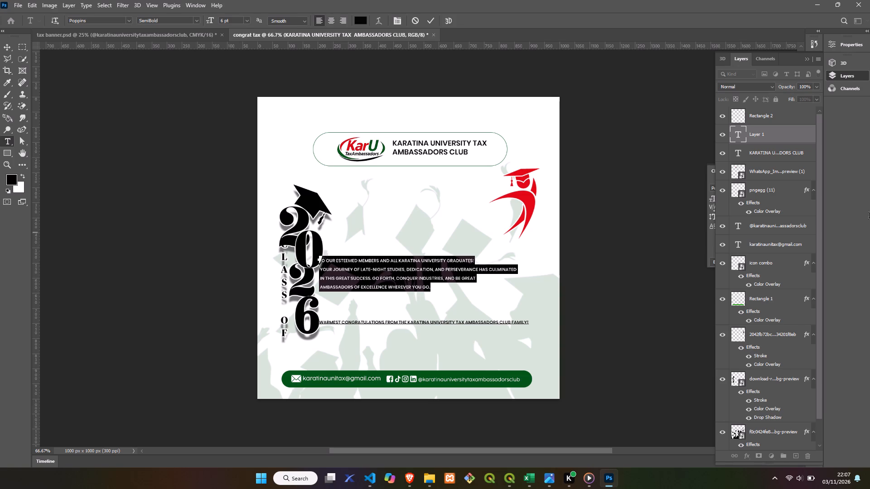
click(851, 45)
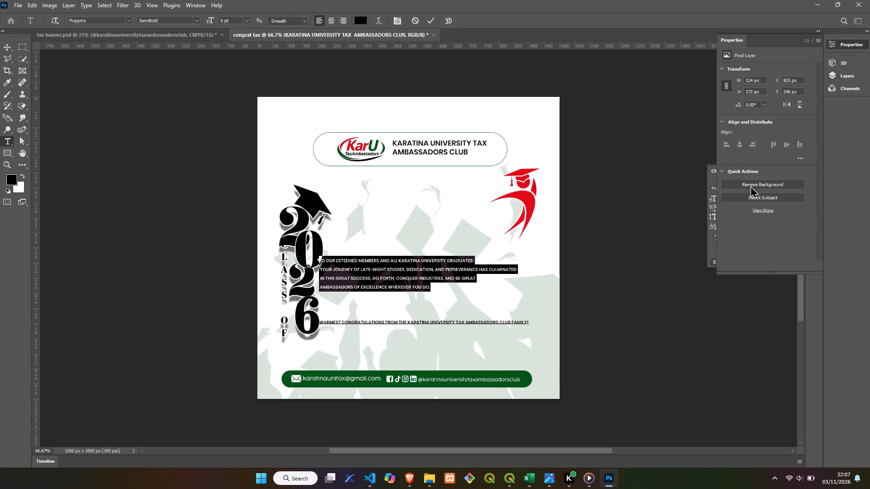
click(723, 220)
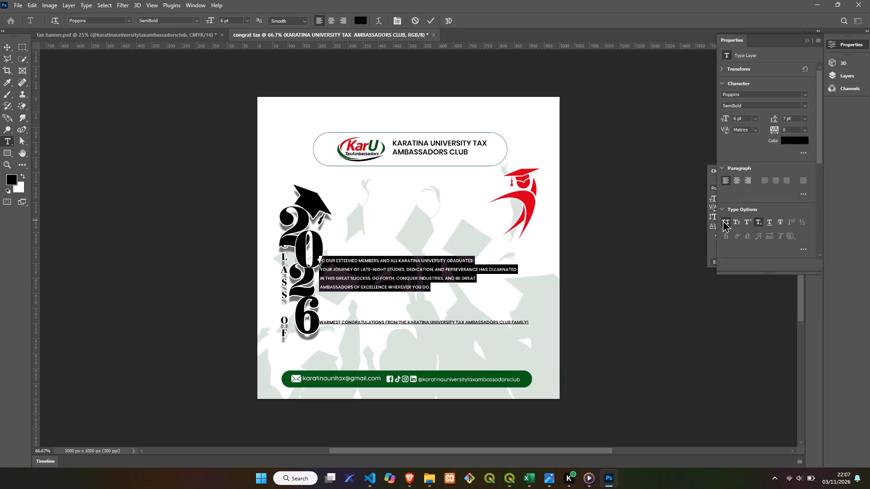
click(763, 221)
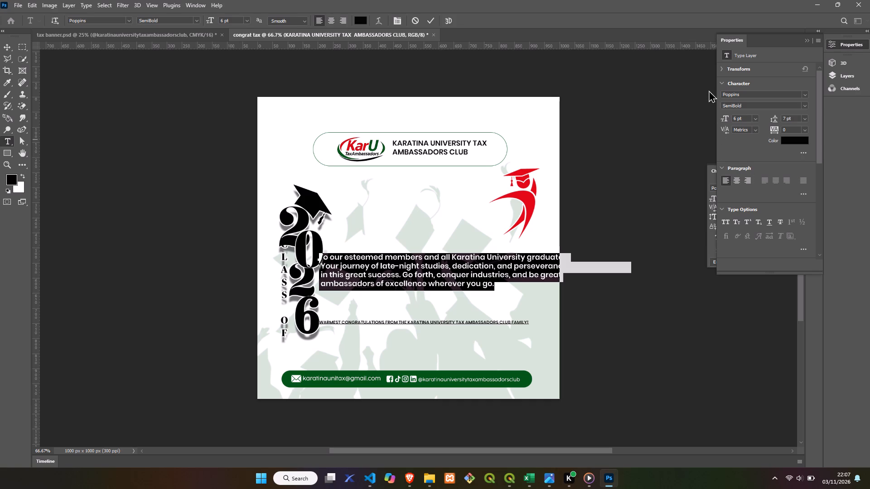
Change the four-line paragraph's Poppins font style to Medium.
click(196, 20)
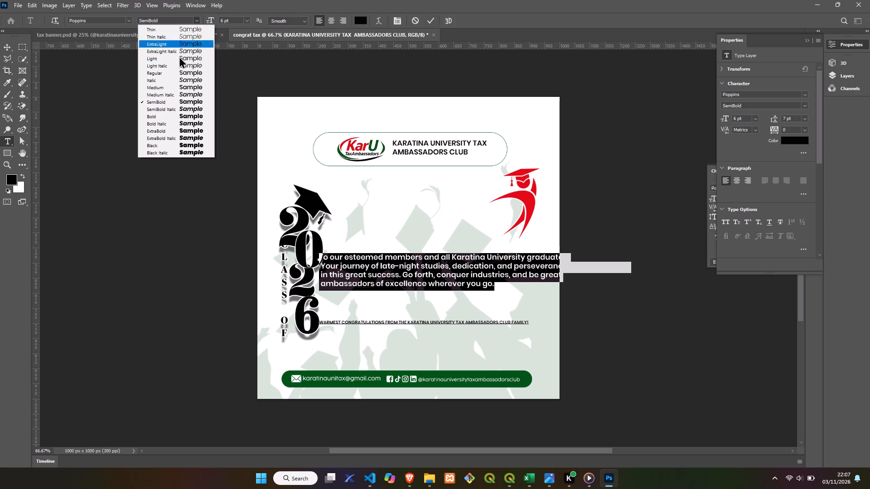
click(170, 90)
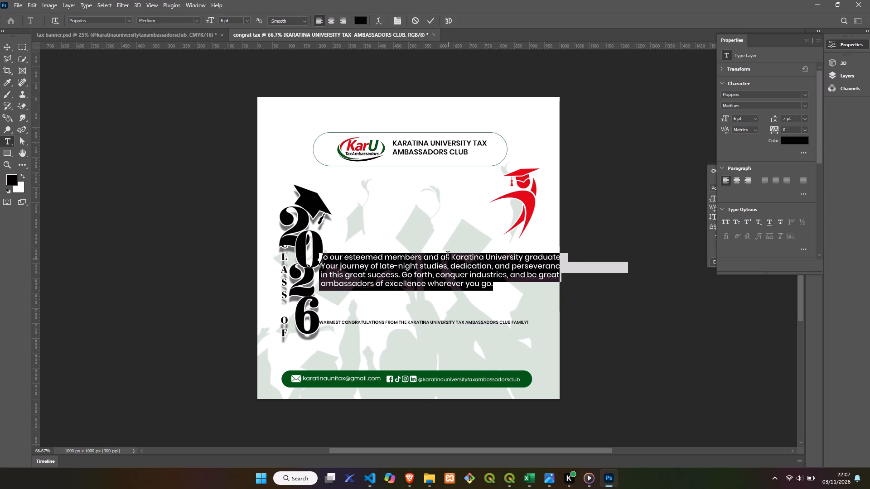
Set the font size of the four-line message paragraph to 5 pt and commit the text edit.
click(246, 19)
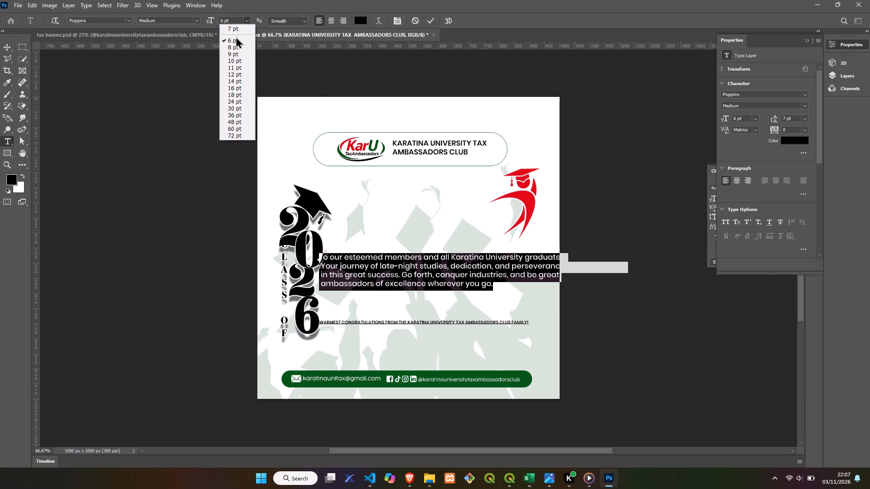
click(233, 41)
click(466, 273)
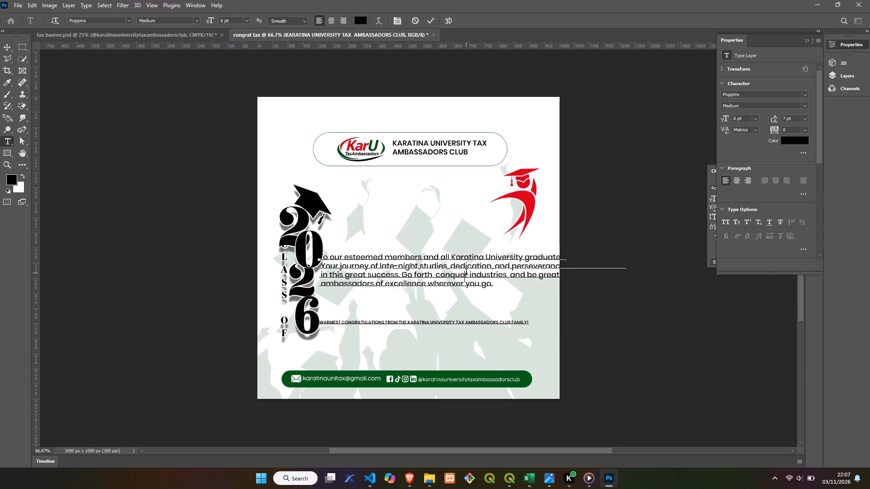
drag(511, 309, 508, 300)
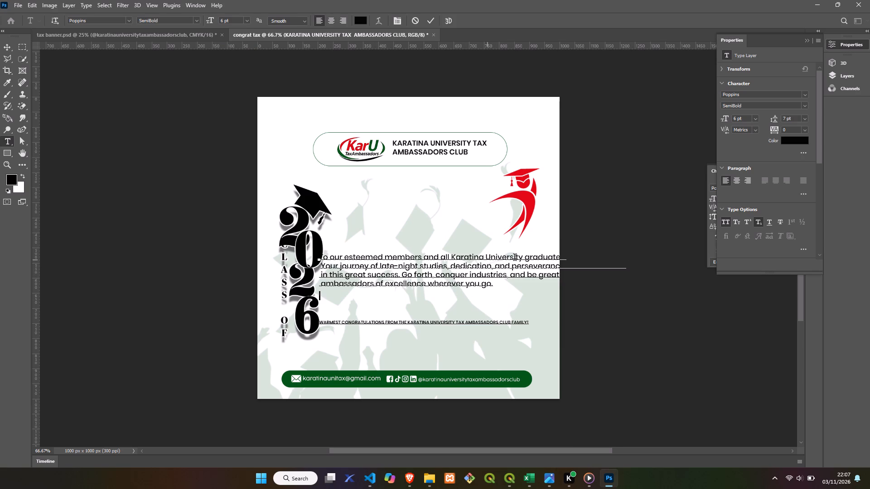
drag(498, 289, 337, 247)
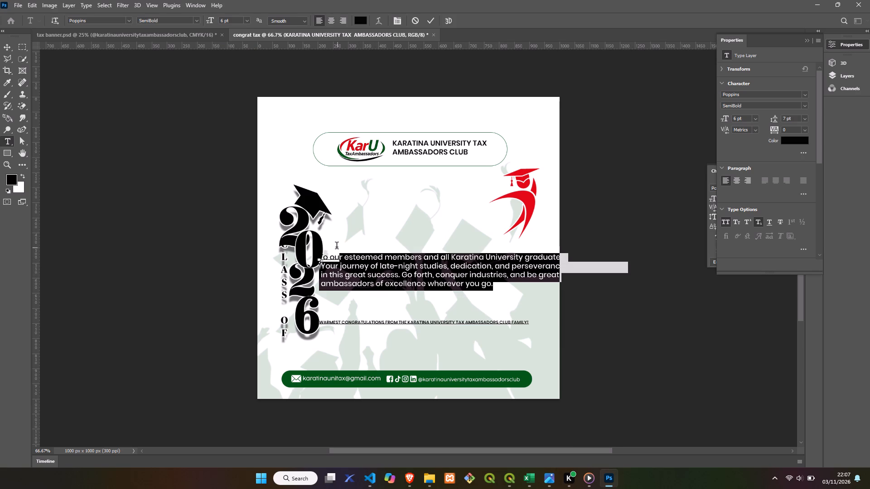
drag(337, 247, 290, 244)
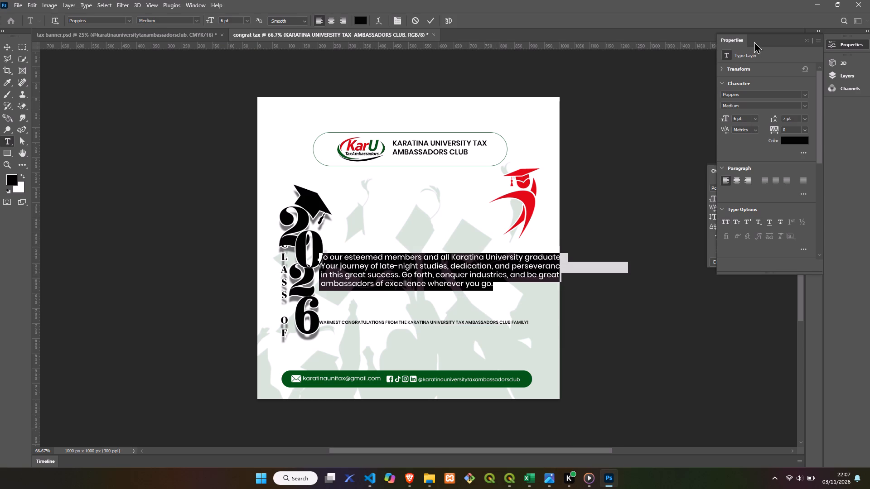
click(222, 20)
key(Right)
key(BackSpace)
key(5)
click(431, 21)
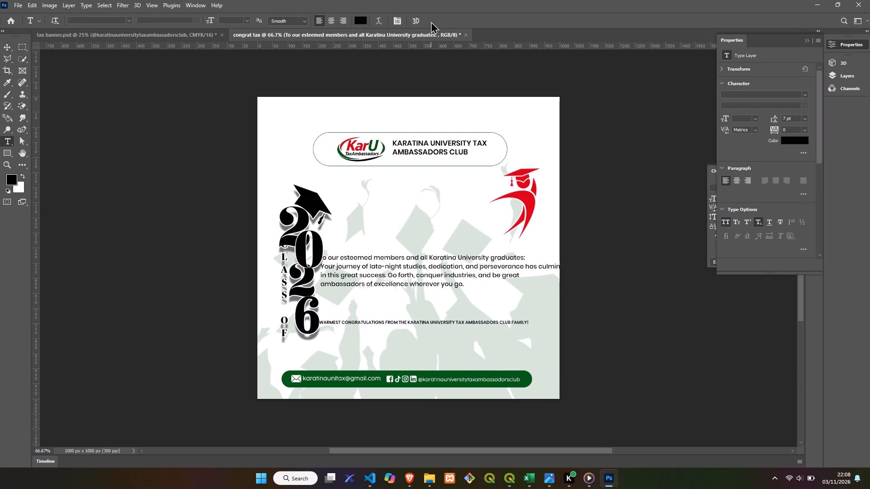
key(Return)
key(plus)
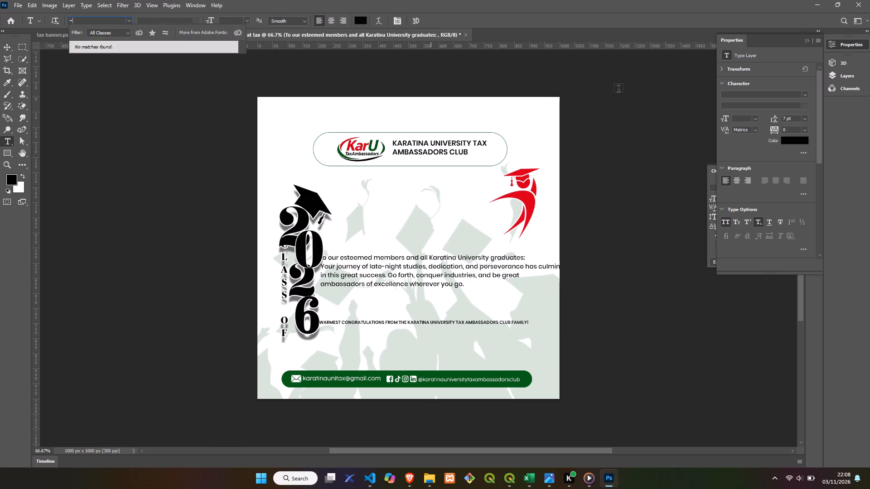
Move the message text block up and slightly away from the 2026 graphic.
click(399, 261)
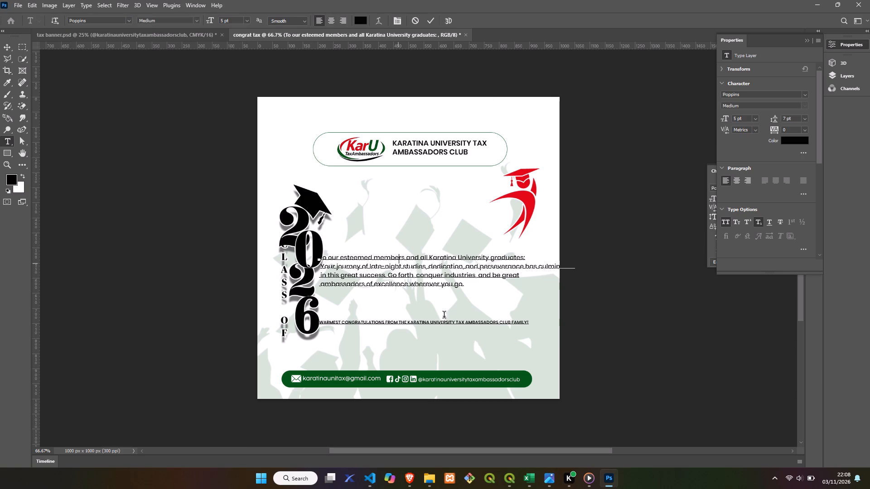
drag(480, 340, 487, 311)
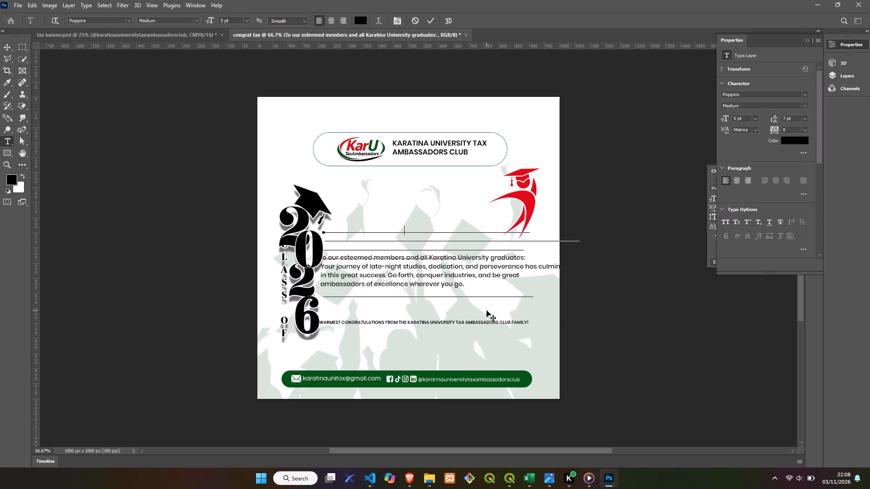
drag(487, 311, 492, 307)
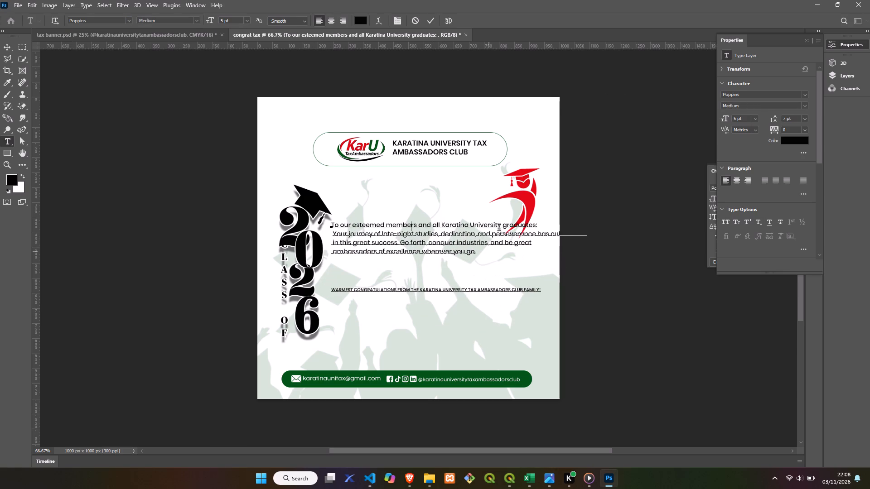
Rewrap the opening lines: break after "Karatina University", join "Your journey" onto the "graduates:" line, and break after "dedication,".
click(501, 224)
key(Return)
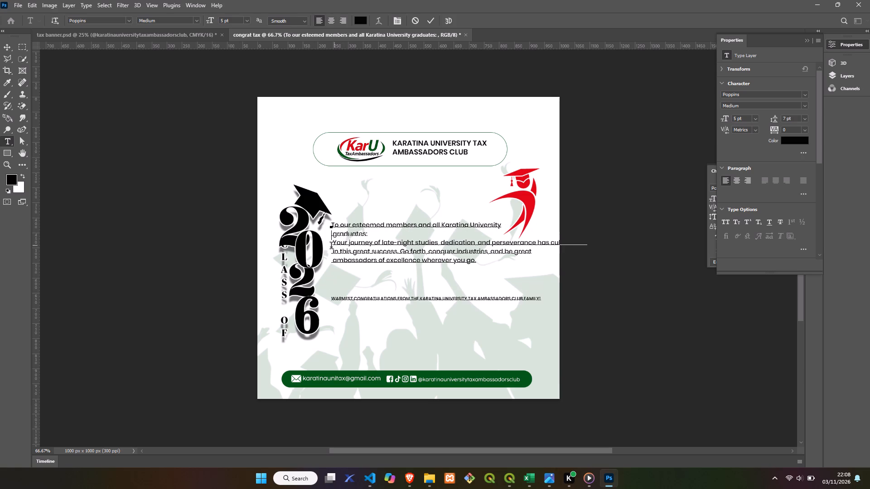
click(334, 246)
key(BackSpace)
key(BackSpace)
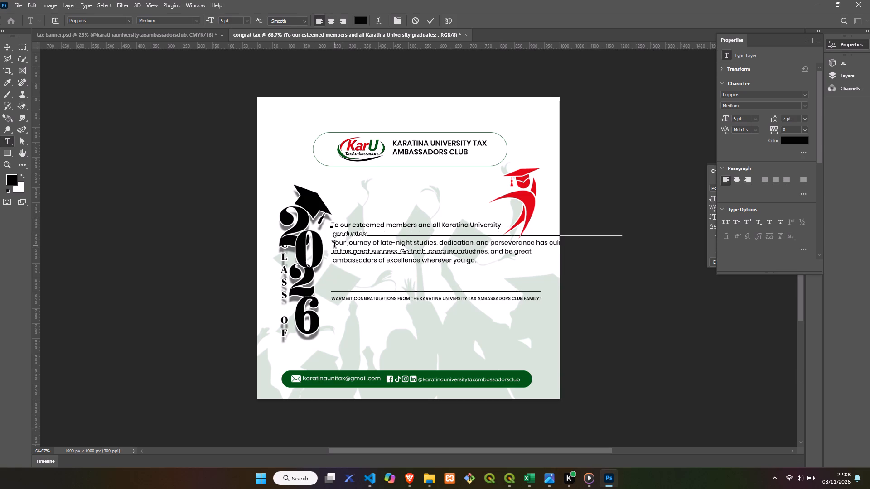
key(space)
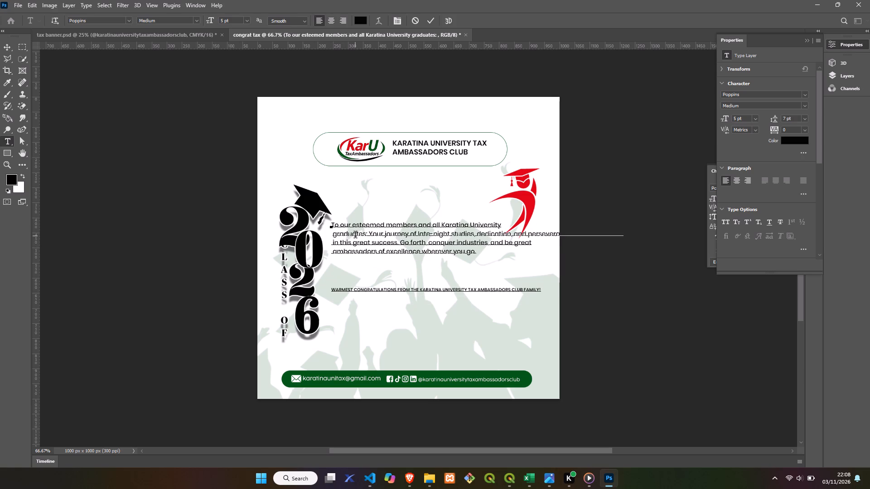
click(513, 236)
key(Return)
Join "in this great success" onto the line ending "has culminated" and break that line after "great".
click(330, 253)
key(Return)
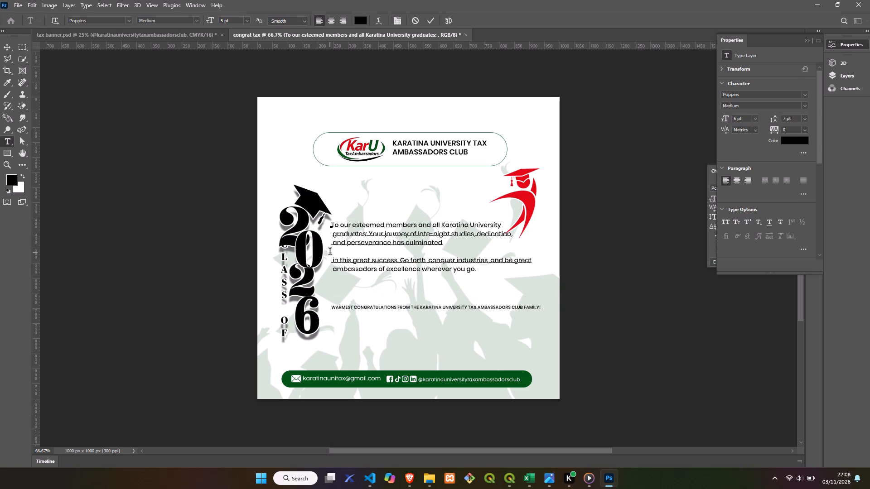
key(BackSpace)
key(BackSpace)
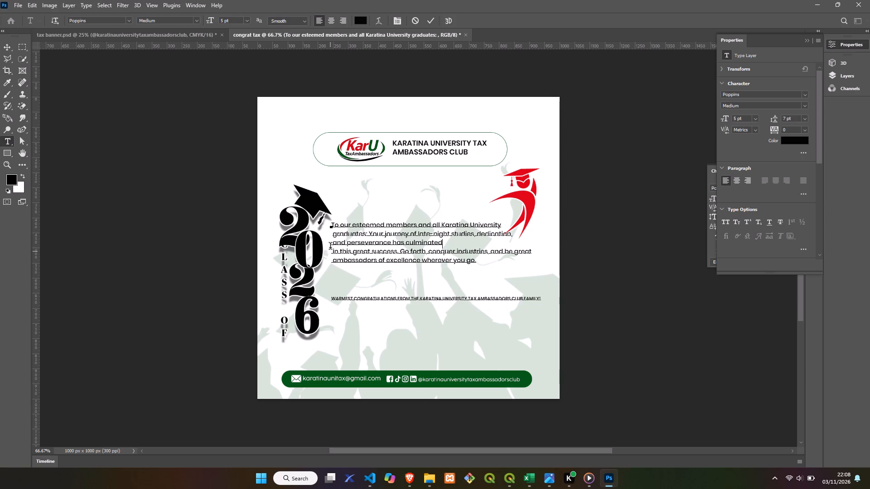
key(space)
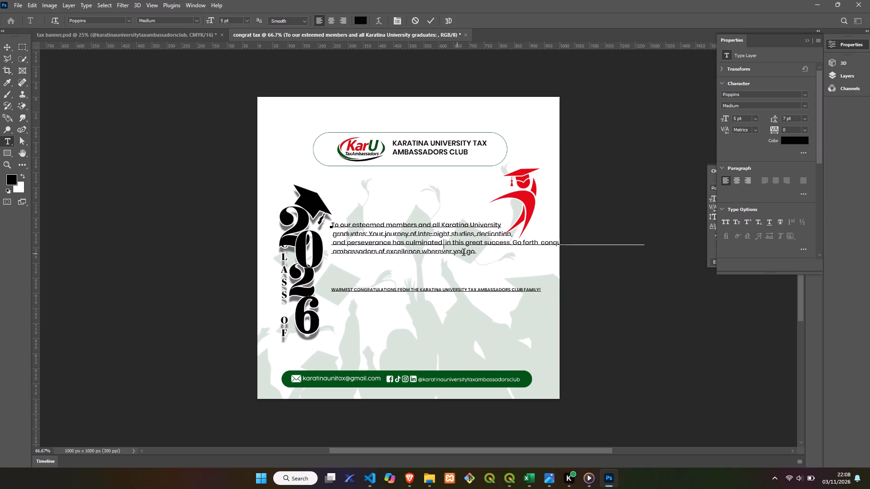
click(484, 244)
key(Return)
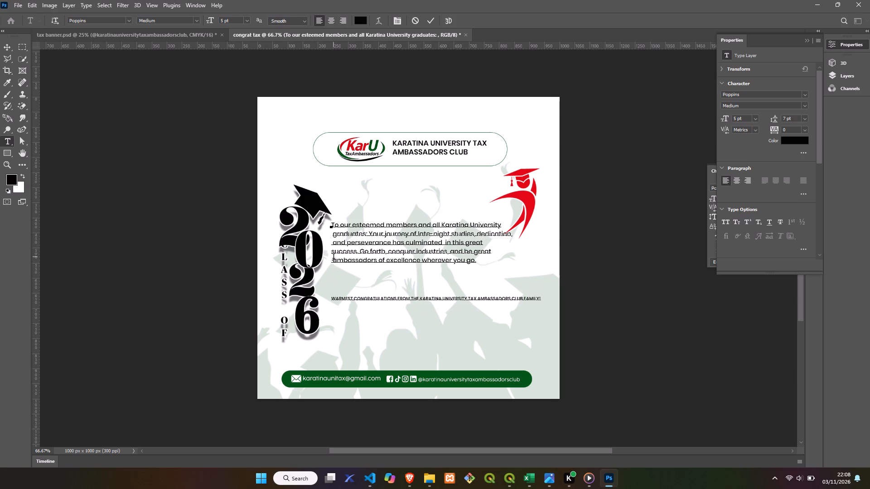
Remove the leading spaces before "ambassadors of excellence" and "graduates:".
click(335, 263)
key(BackSpace)
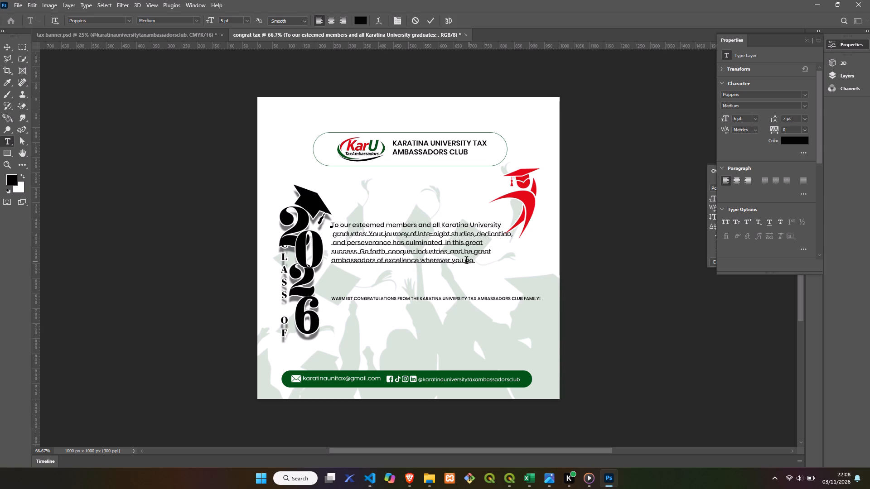
click(334, 236)
key(BackSpace)
Set the text size of the message paragraph, from "To our esteemed members" to "wherever you go.", to 4.7 pt.
drag(477, 264, 324, 237)
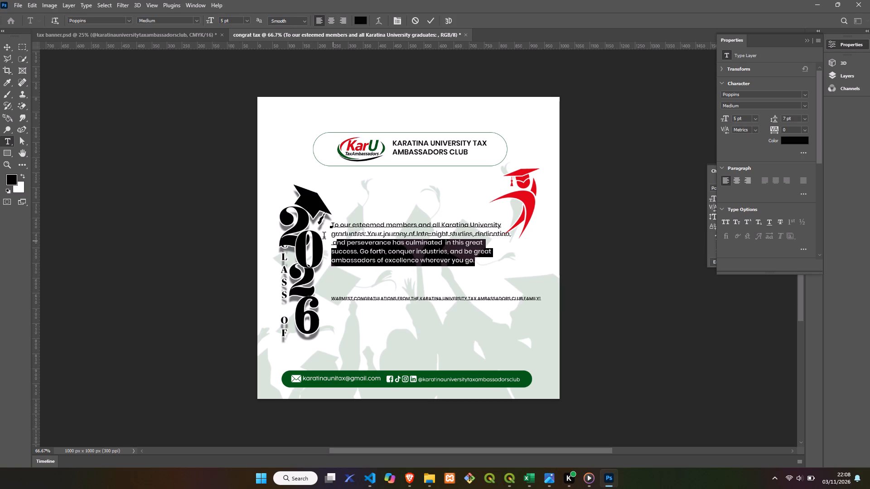
drag(324, 237, 316, 215)
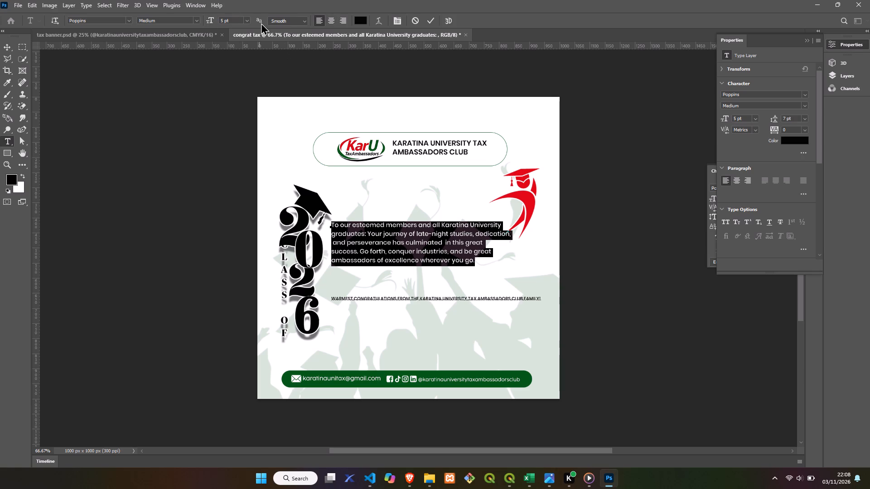
click(319, 23)
click(224, 22)
key(F11)
key(BackSpace)
key(BackSpace)
key(BackSpace)
text(4.)
key(7)
click(433, 18)
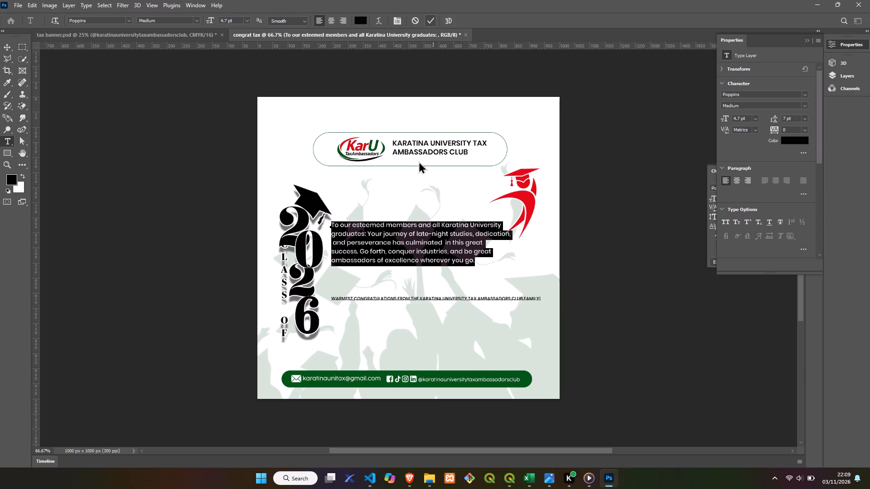
Nudge the whole message text block slightly down and away from the 2026 graphic.
click(410, 230)
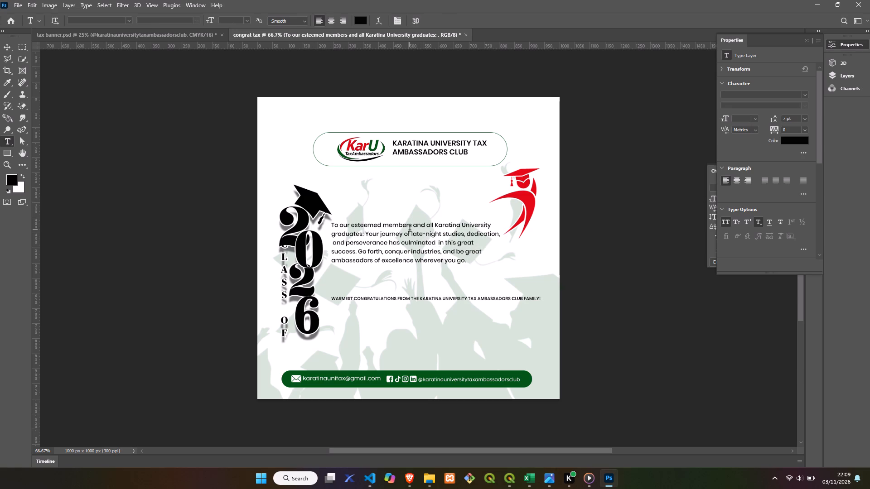
drag(445, 289, 447, 289)
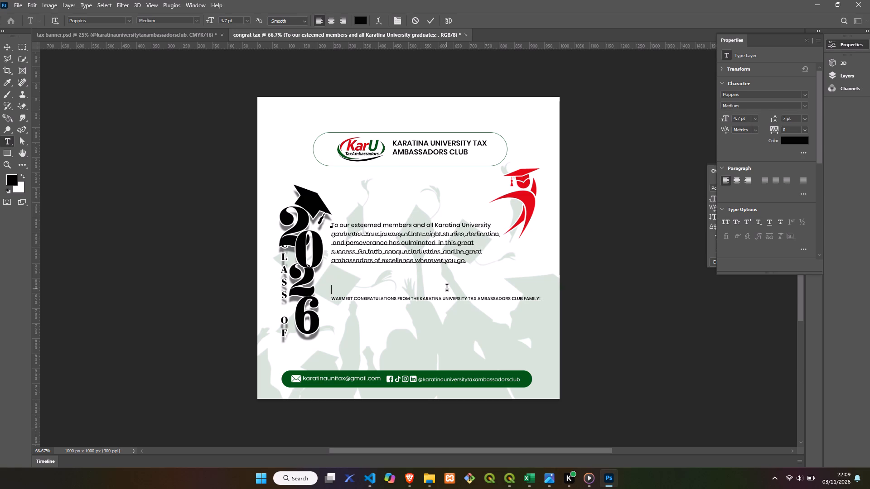
drag(447, 289, 452, 288)
click(445, 329)
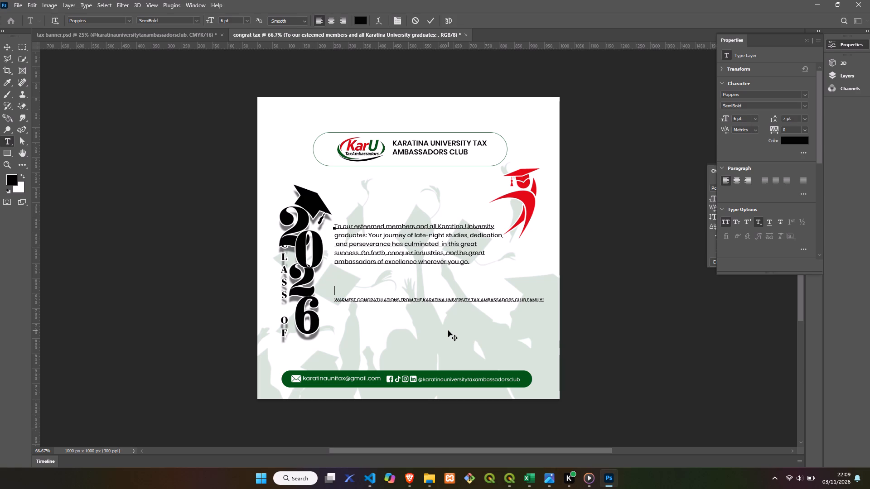
click(430, 21)
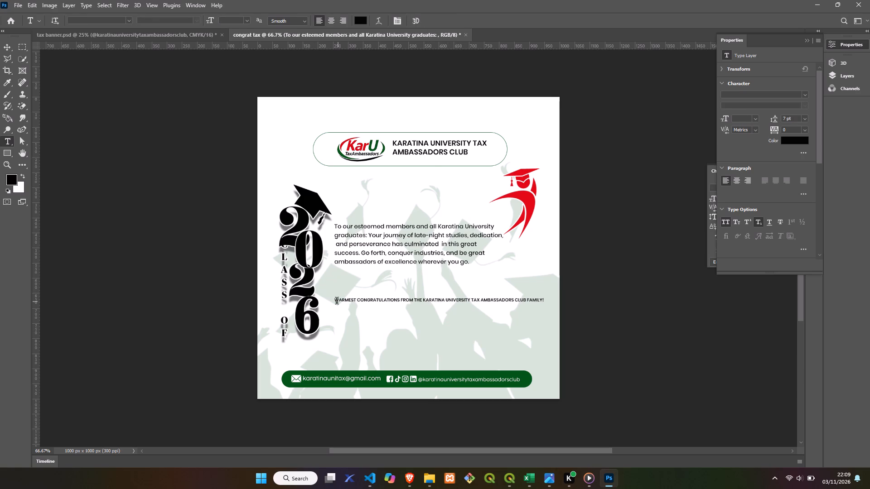
Cut the "WARMEST CONGRATULATIONS" closing line out of the message block and paste it as a separate text layer below the paragraph.
drag(335, 302, 545, 302)
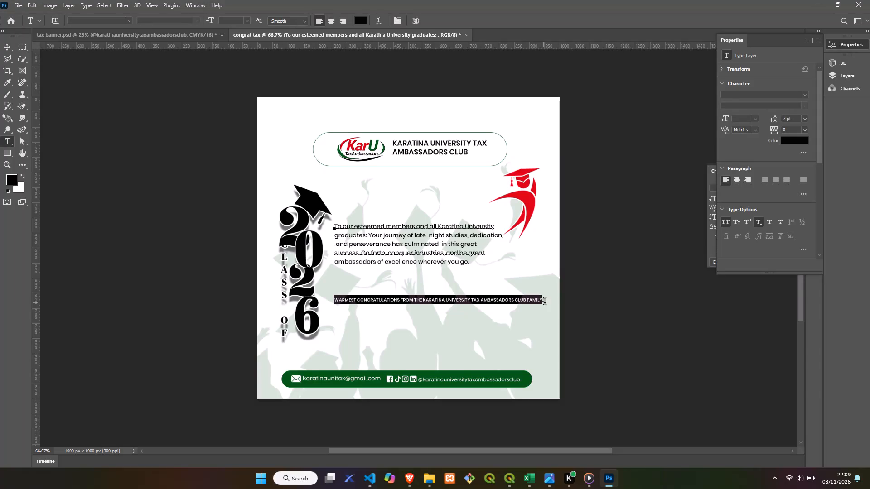
drag(545, 302, 555, 306)
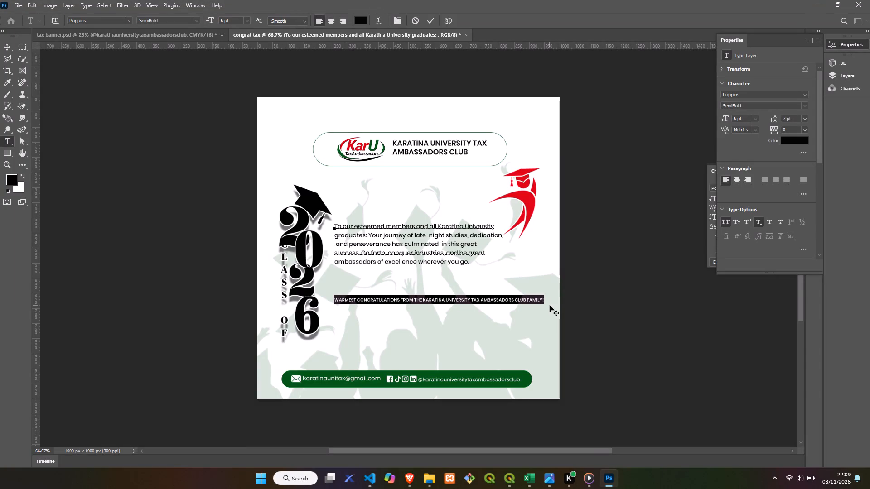
key(ctrl+x)
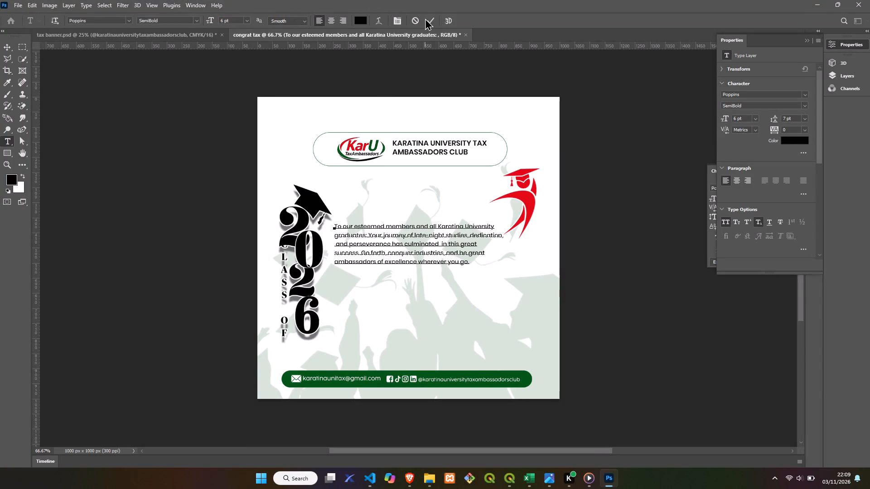
click(427, 18)
click(354, 296)
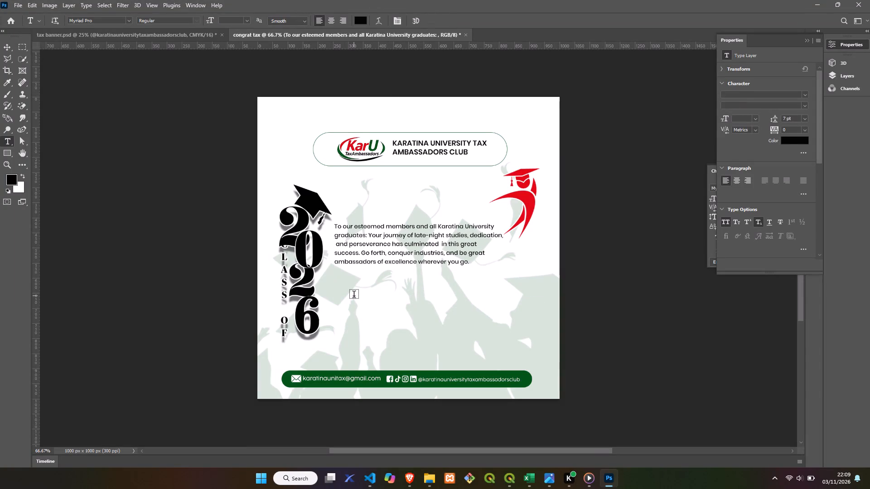
key(BackSpace)
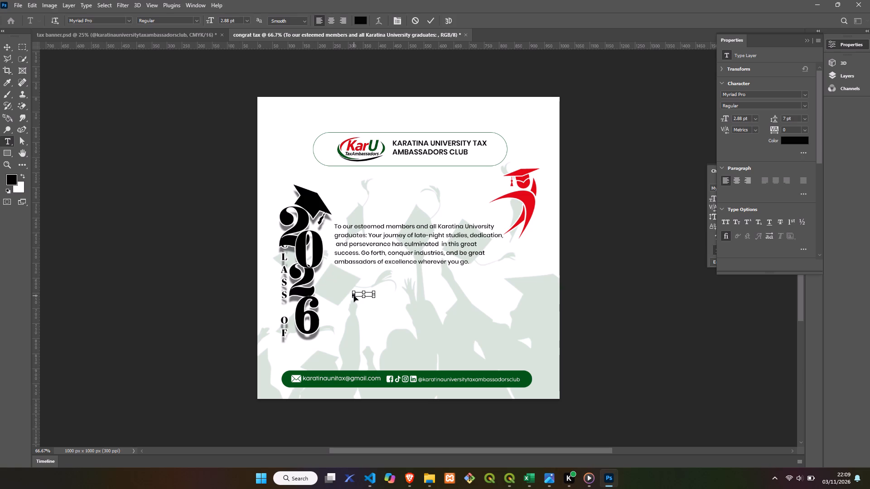
key(ctrl+v)
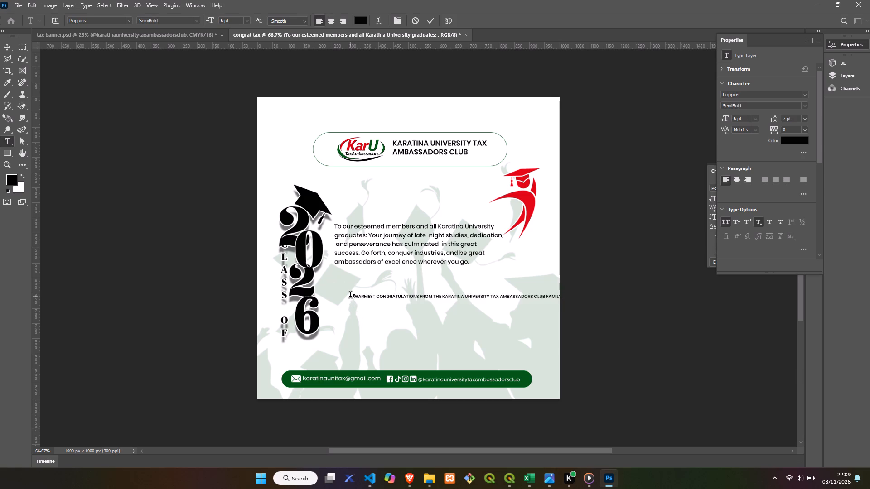
Set the pasted closing line's font to Heavitas and its size to 4.7 pt.
drag(350, 296, 586, 295)
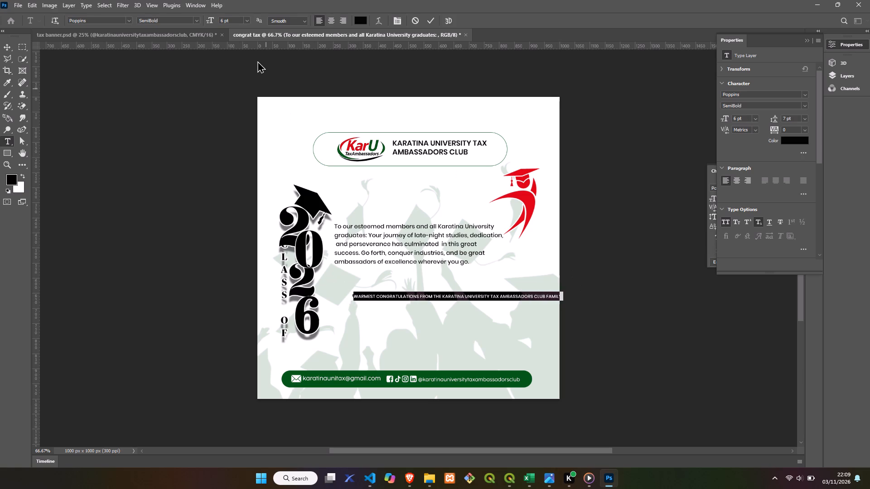
click(127, 18)
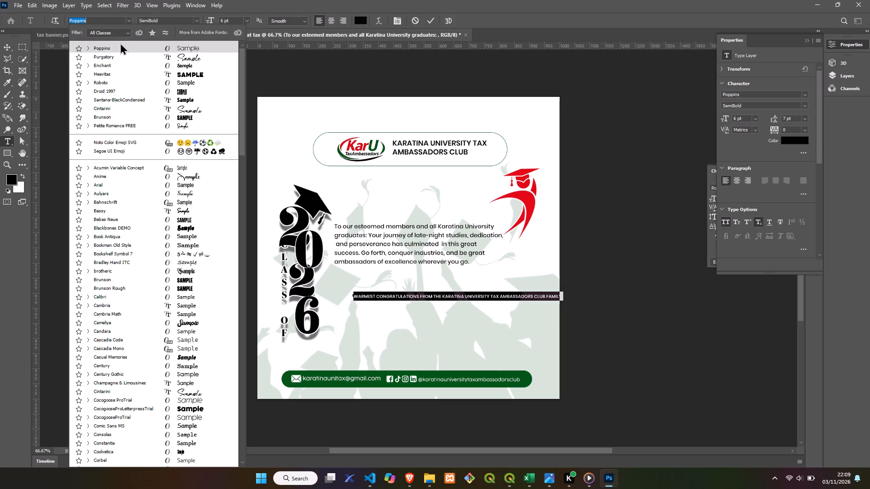
click(116, 73)
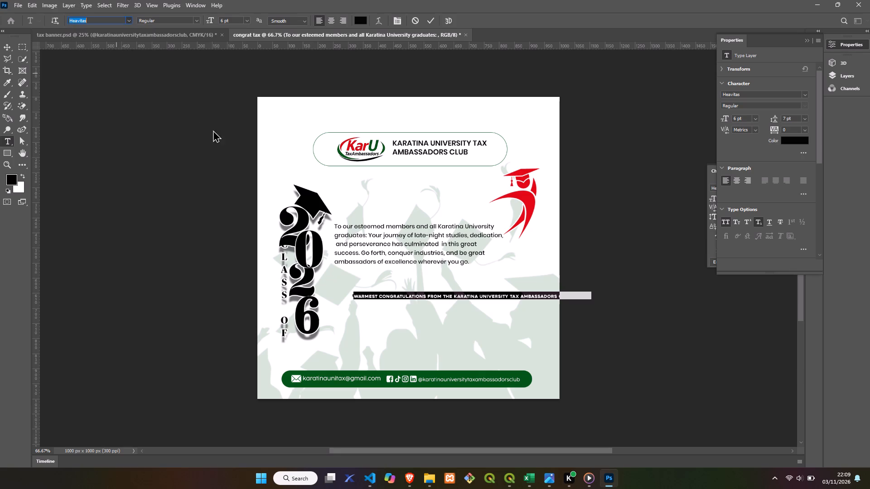
click(246, 21)
click(239, 30)
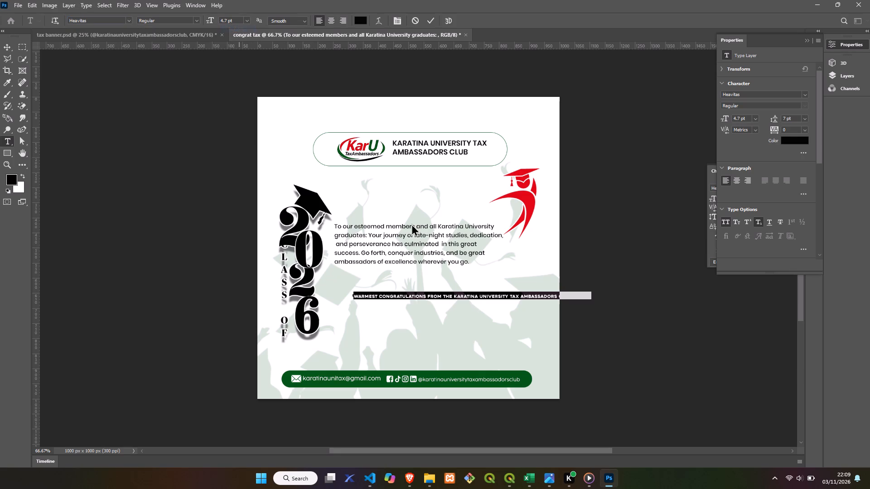
Break the closing line after "KARATINA UNIVERSITY" so that "TAX AMBASSADORS CLUB FAMILY!" starts a second line.
click(442, 294)
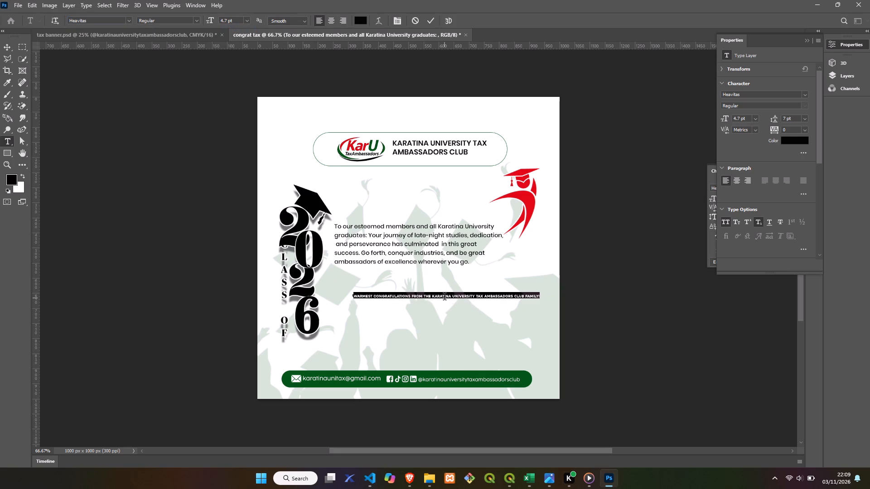
click(445, 298)
click(451, 296)
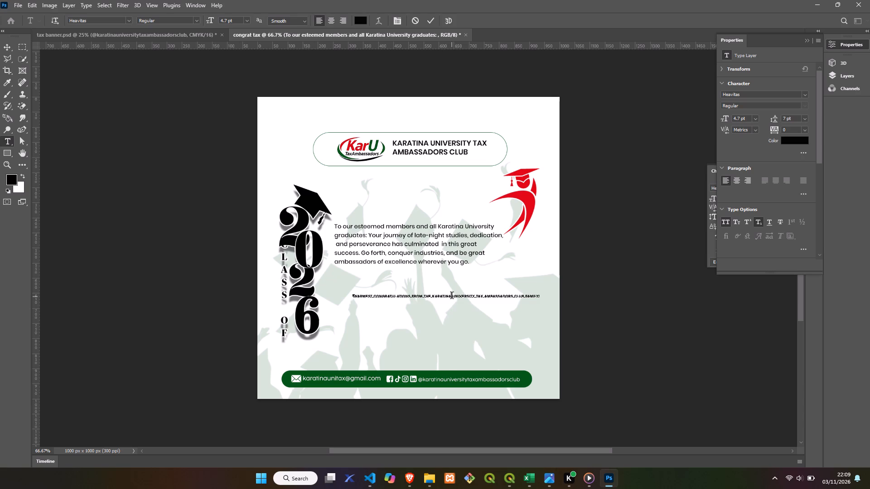
click(475, 297)
key(Return)
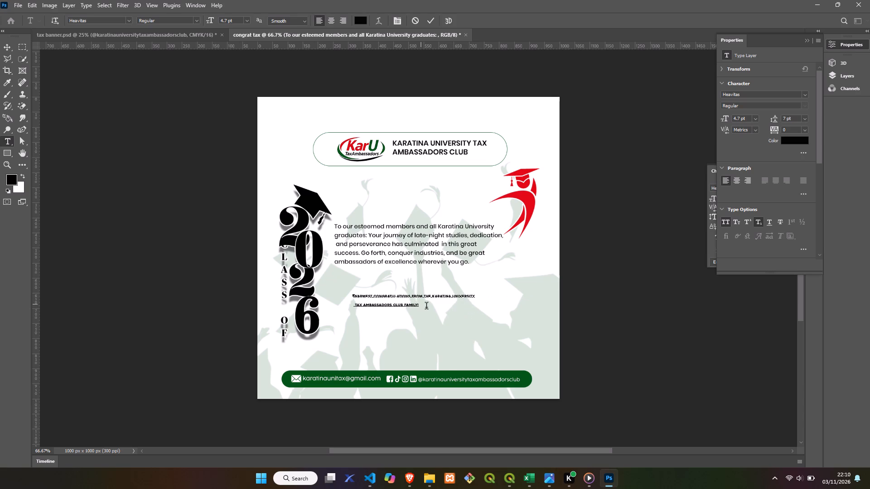
Set both lines of the closing text to 6 pt and centre-align them.
drag(424, 306, 333, 282)
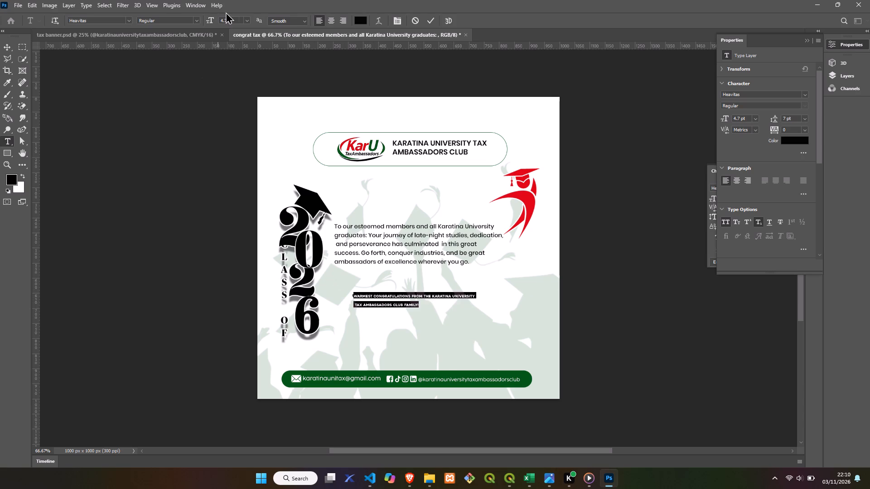
click(244, 21)
click(237, 41)
click(329, 17)
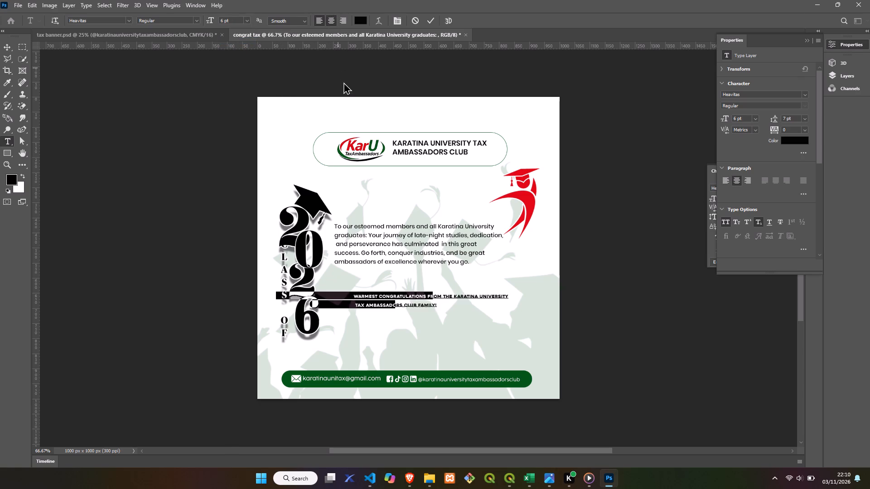
Move the closing text clear of the 2026 graphic and position it beneath the message paragraph.
drag(385, 333, 444, 340)
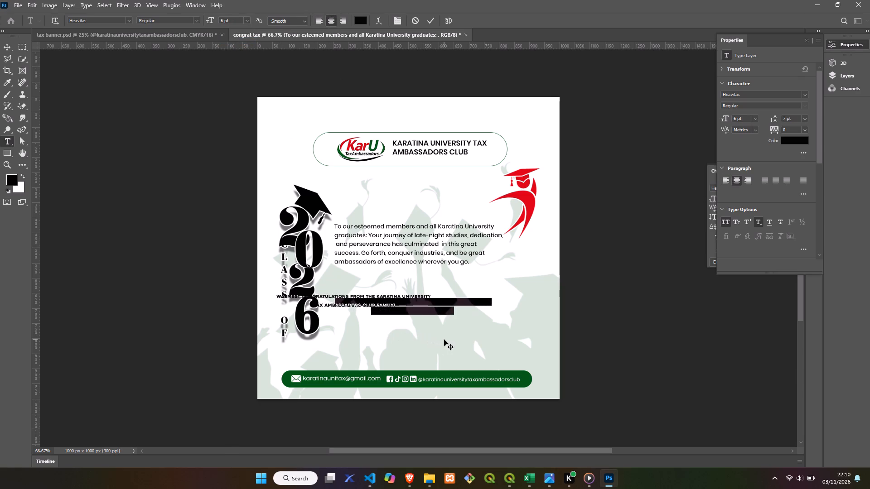
drag(444, 340, 445, 338)
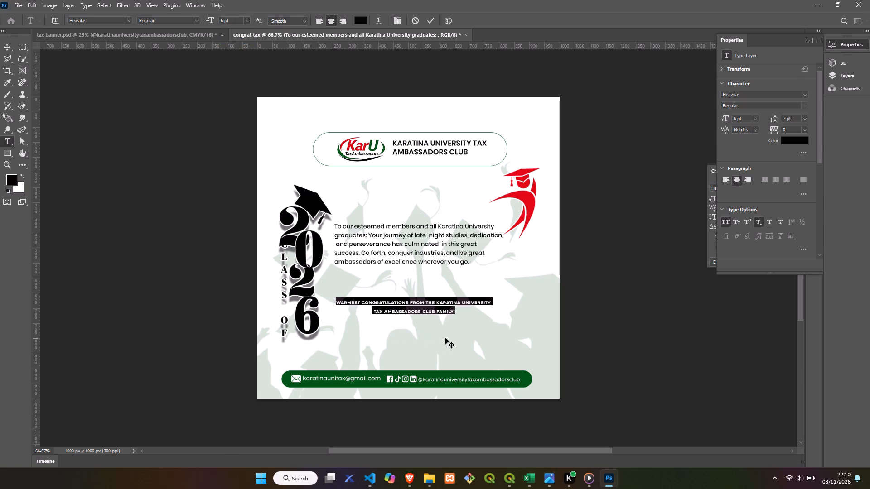
drag(445, 338, 446, 338)
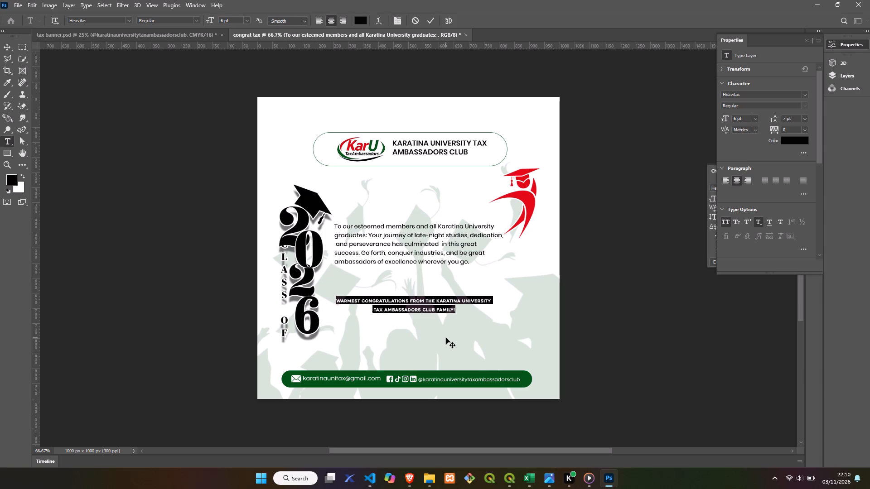
drag(446, 338, 447, 341)
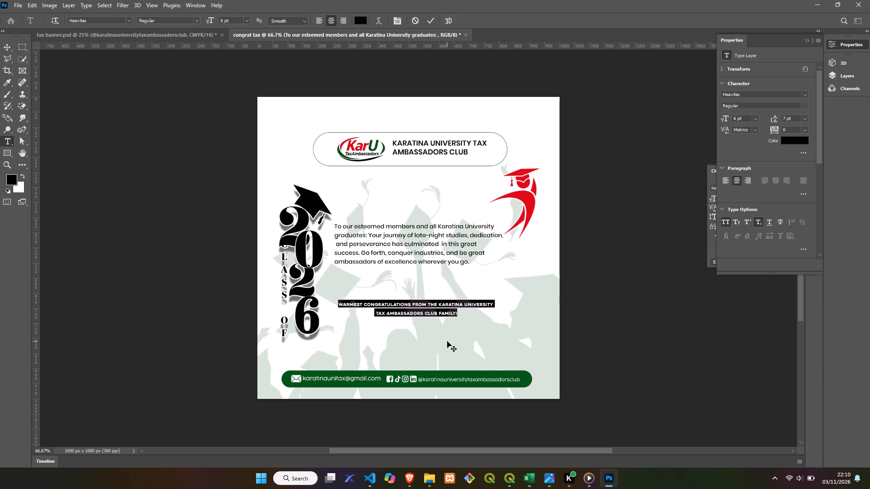
drag(447, 341, 447, 341)
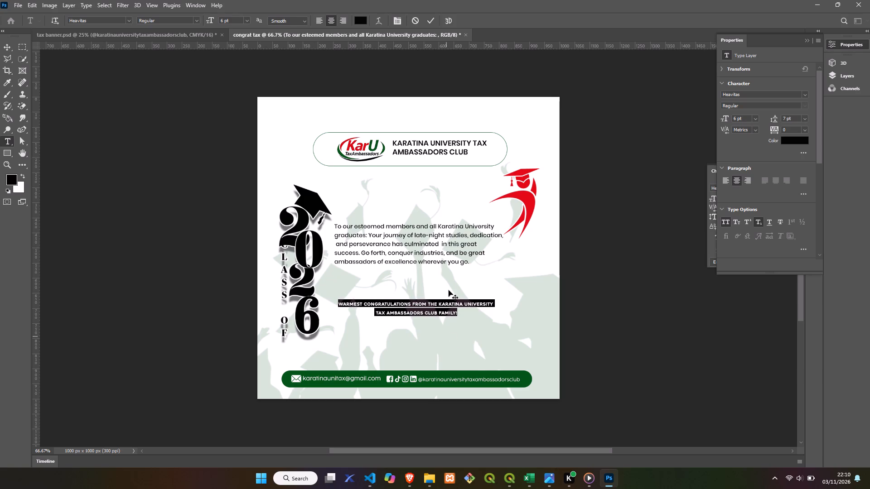
Recolour the closing text red (#e30916), sampled from the red graduate figure.
click(361, 16)
click(361, 17)
click(525, 192)
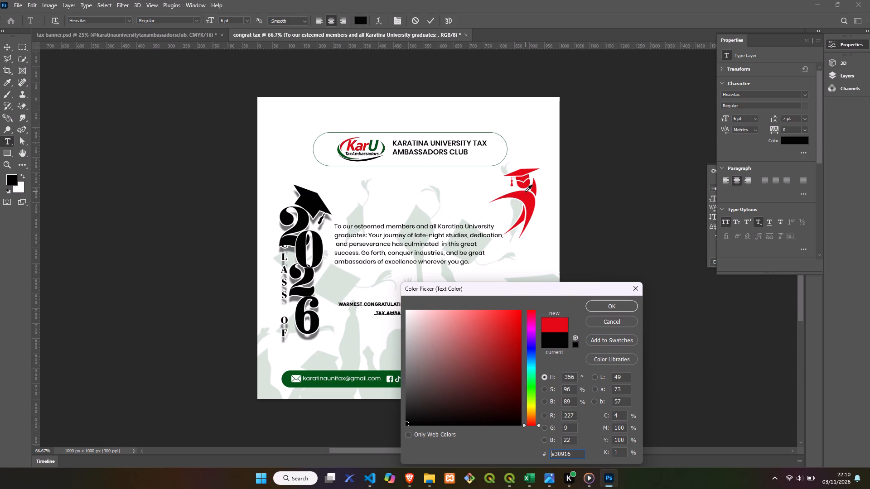
click(608, 303)
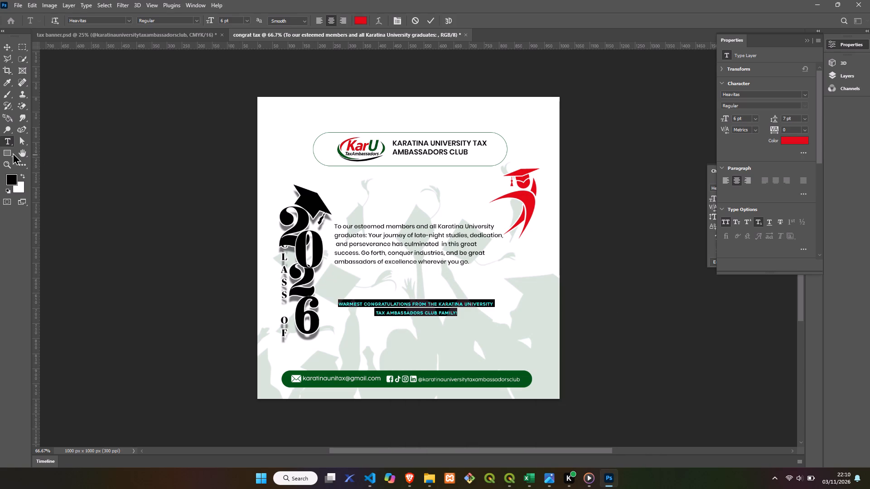
Draw a rectangle about 698 px wide and 79 px high around the two lines of closing text.
click(10, 152)
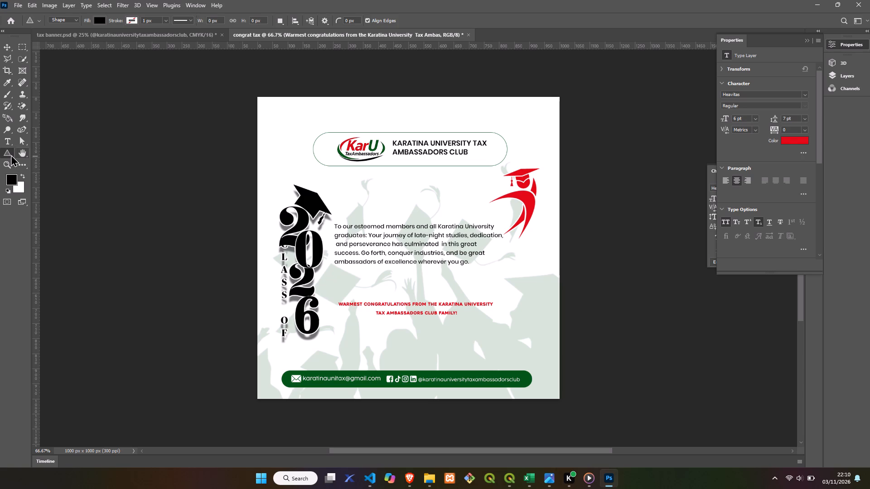
right_click(11, 154)
click(41, 155)
drag(331, 297, 492, 327)
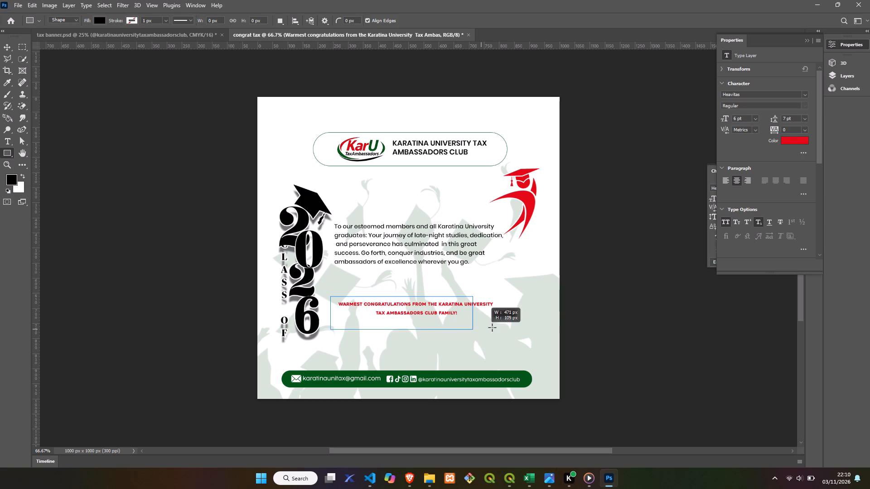
drag(492, 327, 512, 321)
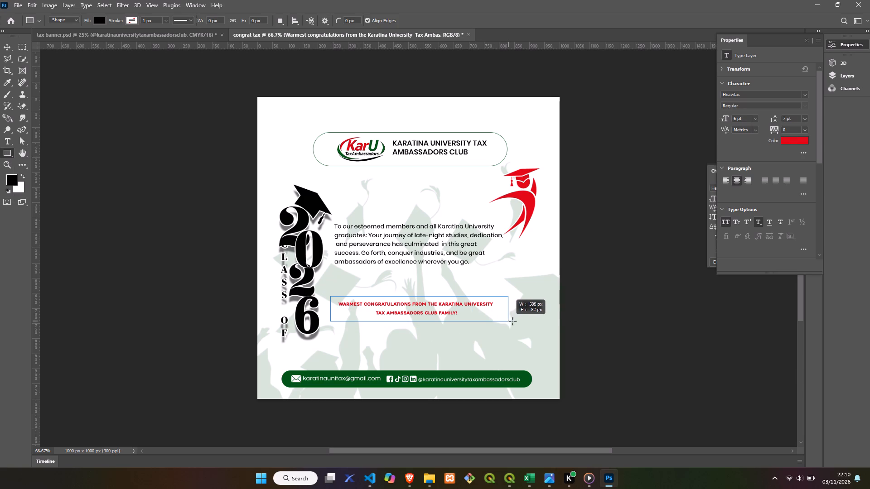
drag(512, 321, 536, 320)
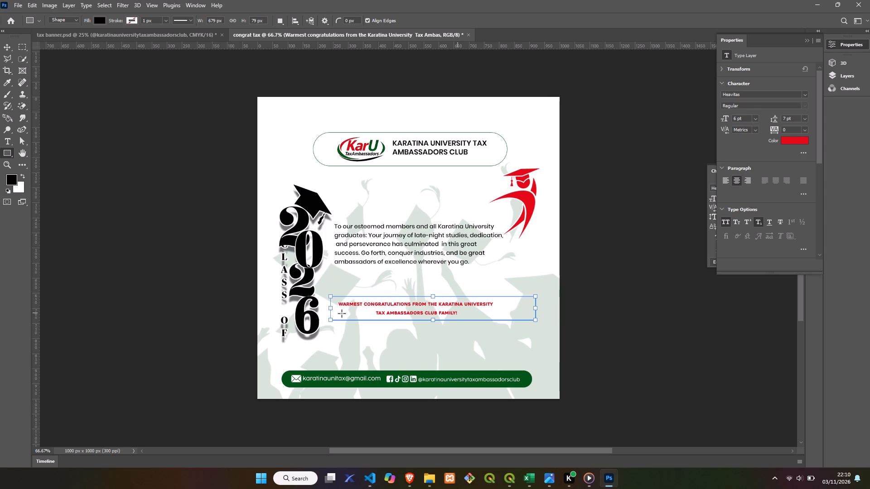
drag(330, 308, 324, 306)
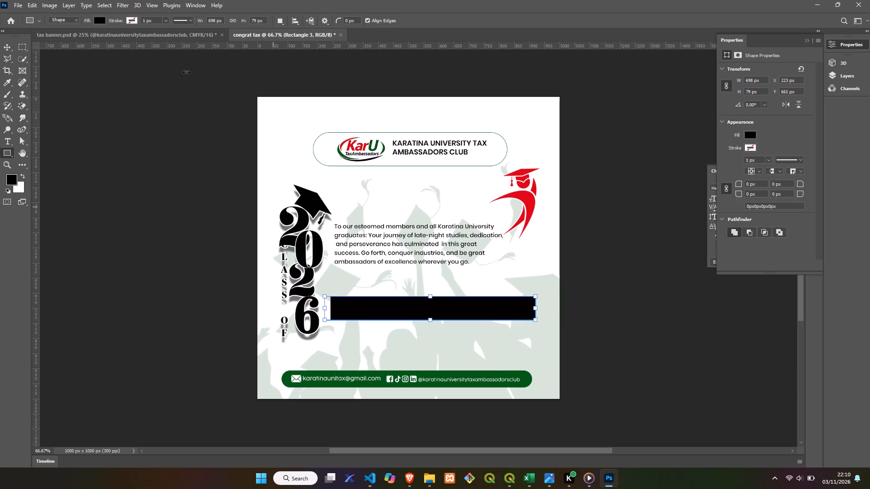
Give the rectangle around the closing text no fill and a dark green stroke 3 px wide.
click(103, 19)
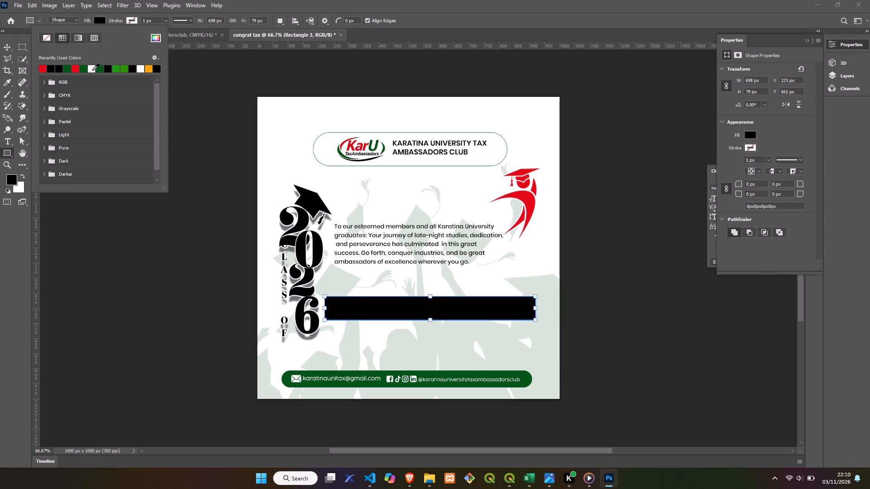
click(85, 69)
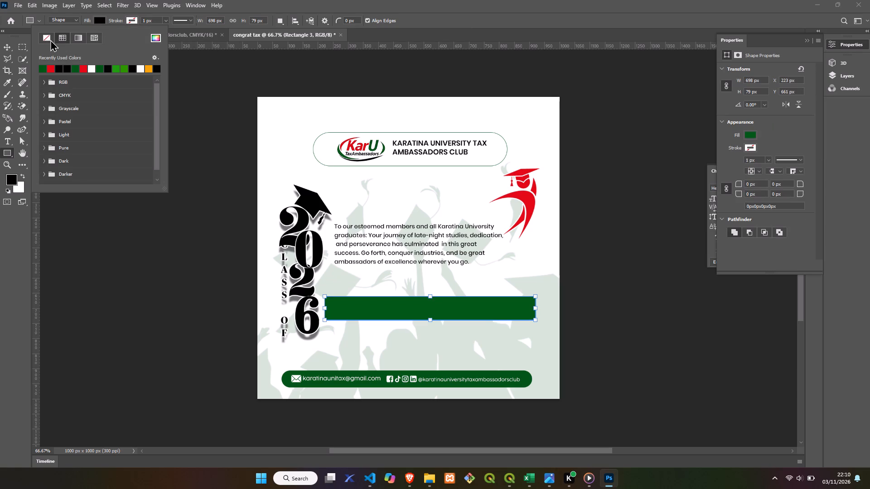
click(49, 36)
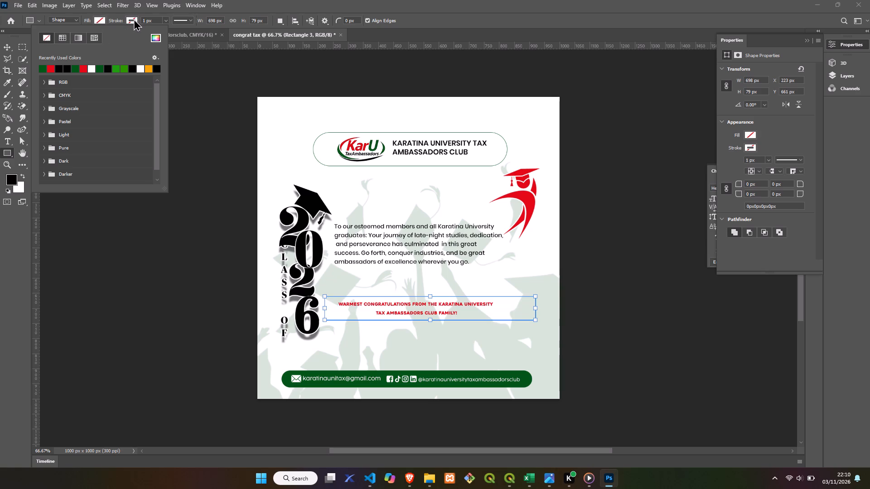
click(134, 19)
click(130, 70)
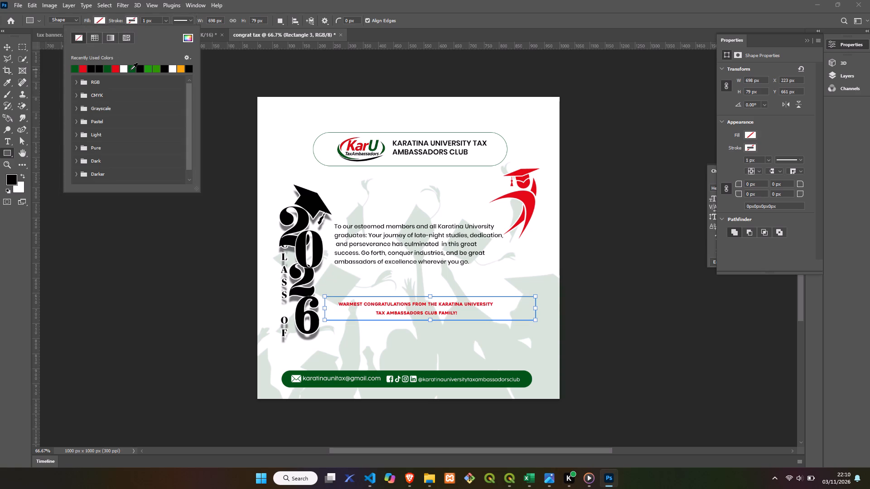
click(145, 20)
key(BackSpace)
key(BackSpace)
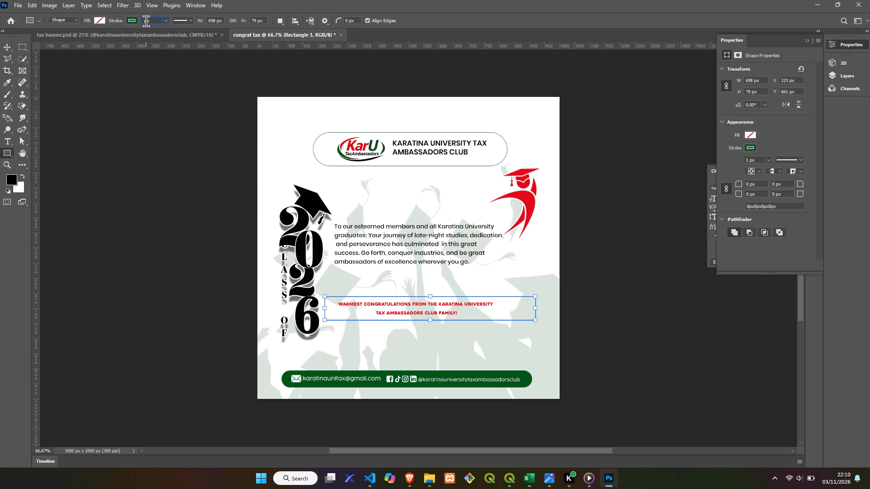
key(3)
click(383, 283)
right_click(391, 303)
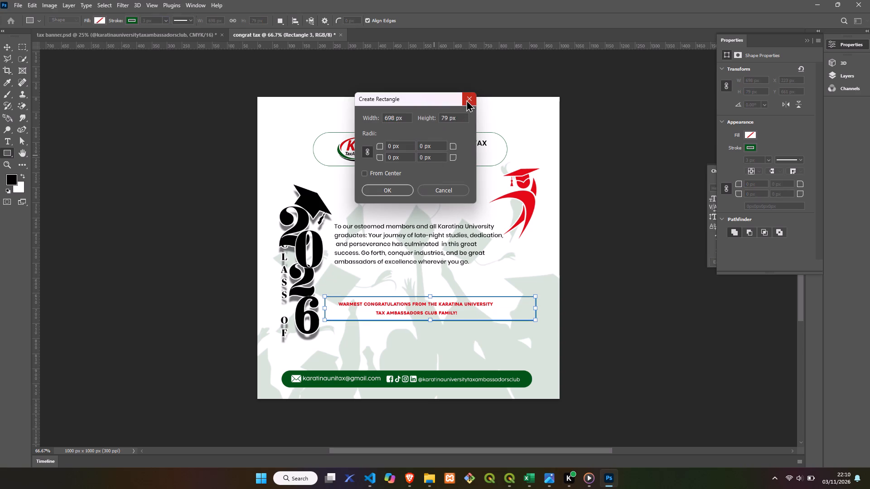
click(467, 99)
Rasterize the layer of the green rectangle around the closing text.
right_click(416, 302)
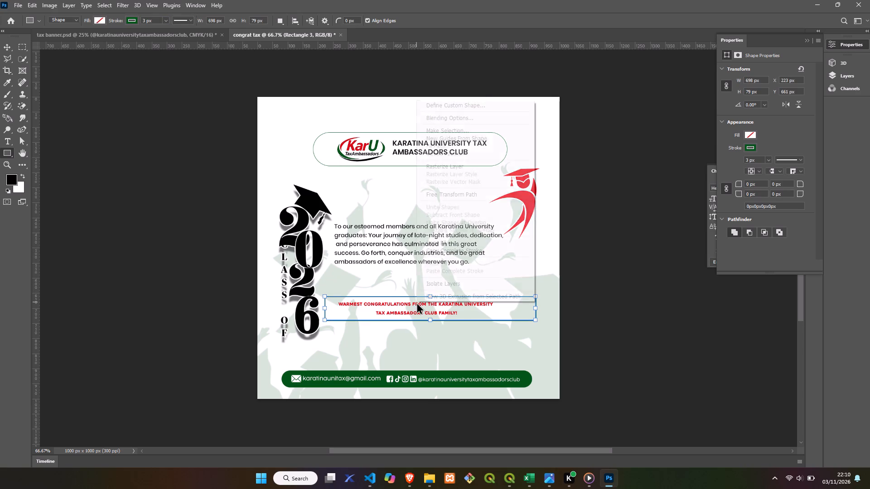
click(439, 163)
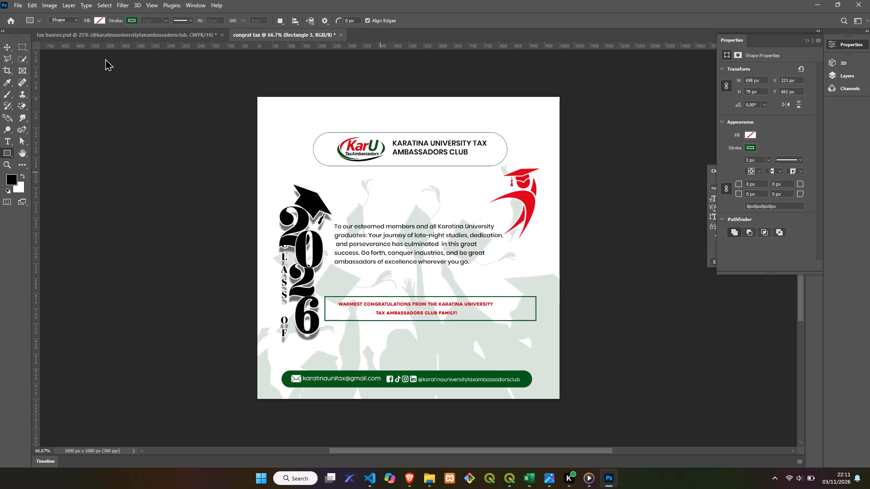
Cut the green frame's left end onto its own layer with a slanted Polygonal Lasso selection and delete that layer.
click(6, 58)
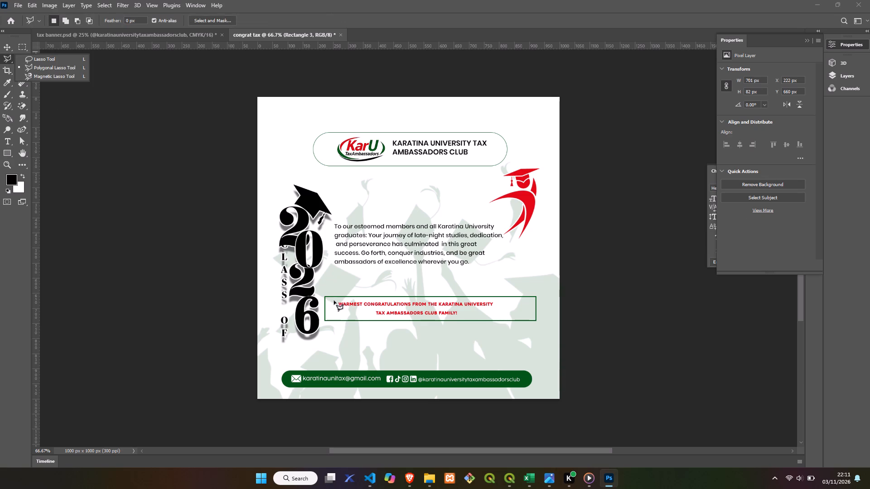
click(327, 295)
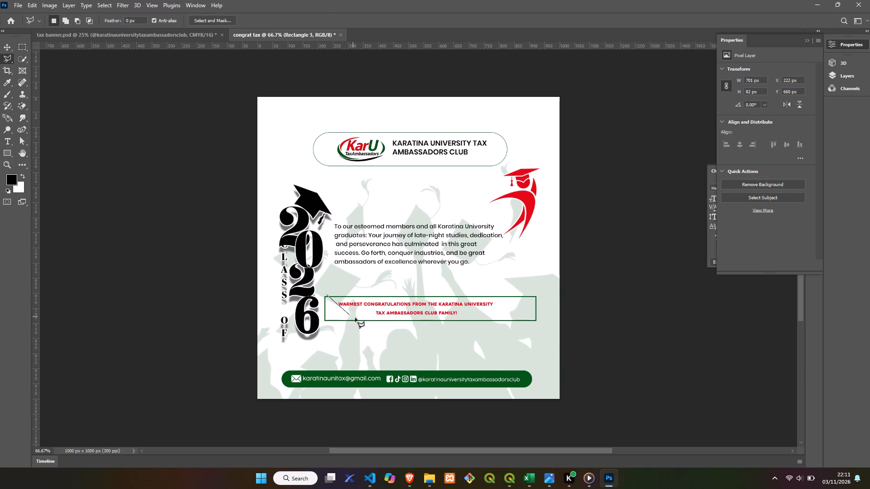
click(358, 326)
click(326, 327)
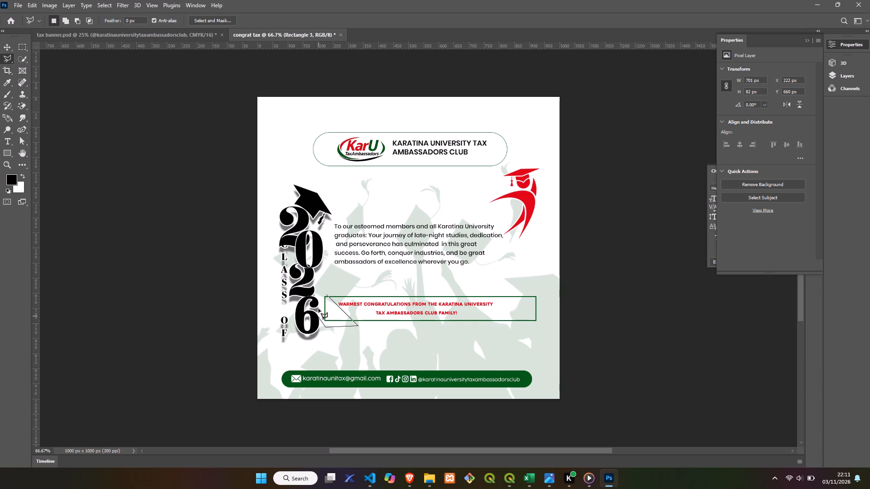
click(318, 302)
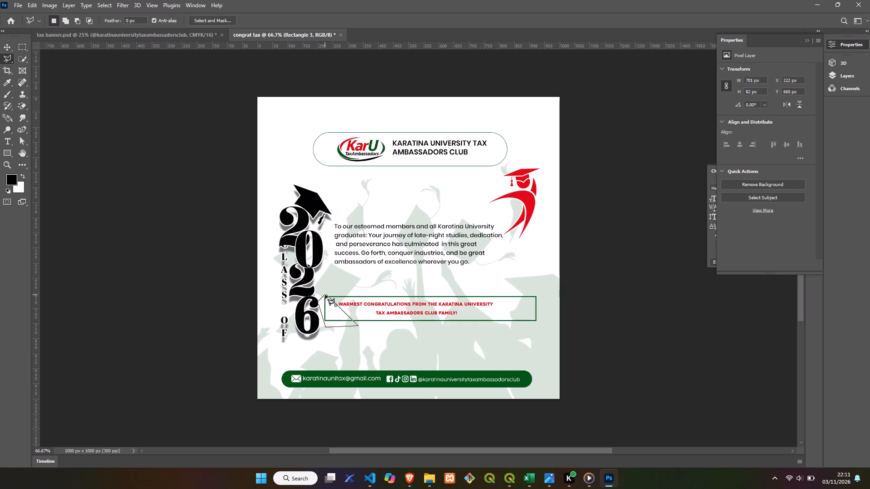
click(326, 295)
right_click(326, 295)
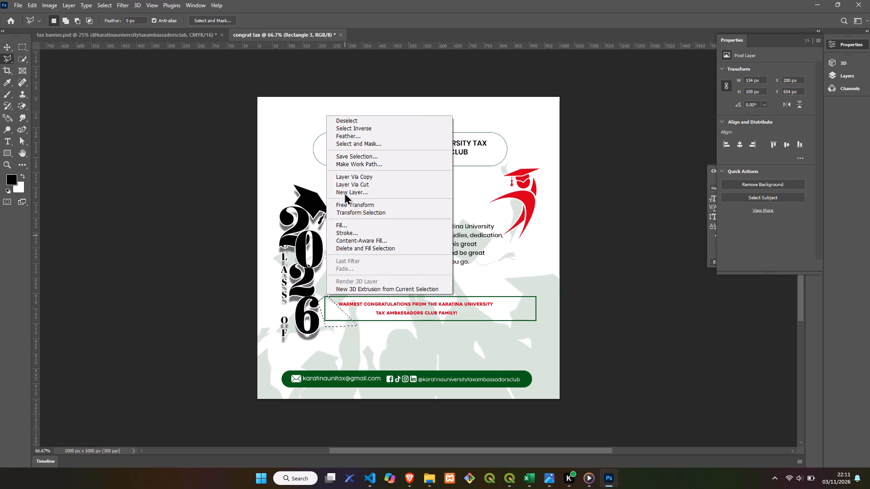
click(350, 183)
click(849, 76)
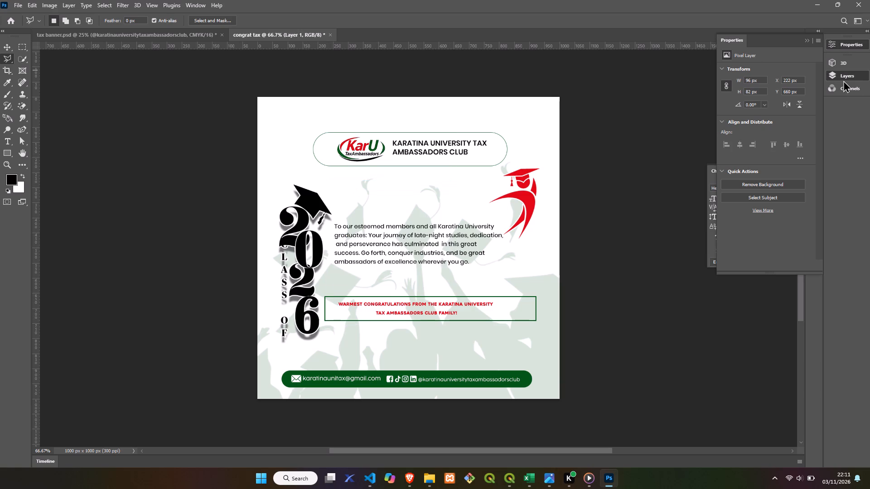
click(773, 135)
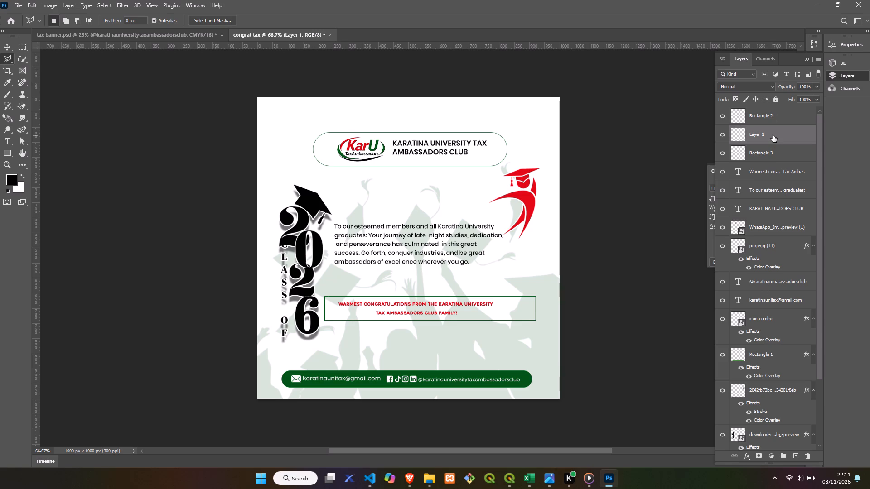
key(BackSpace)
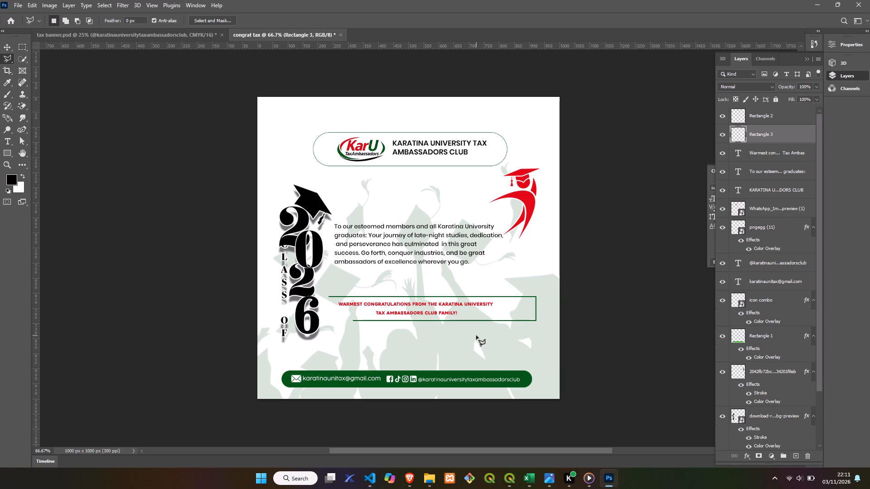
Cut the green frame's right end onto its own layer with a mirrored slanted Polygonal Lasso selection and delete that layer.
click(507, 292)
click(471, 327)
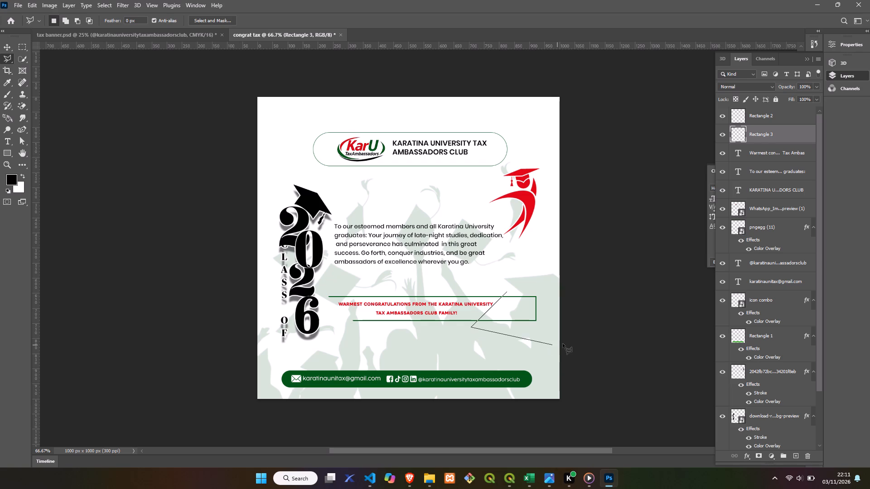
click(565, 340)
click(541, 281)
click(505, 294)
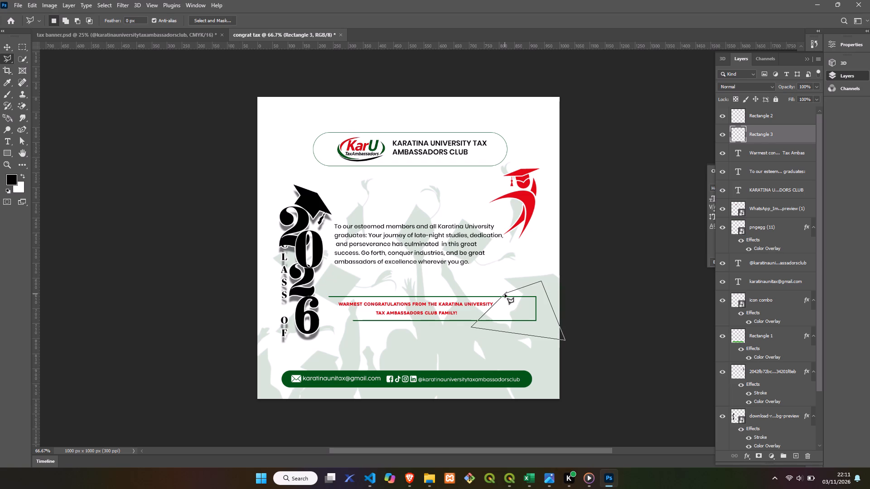
right_click(505, 294)
right_click(505, 294)
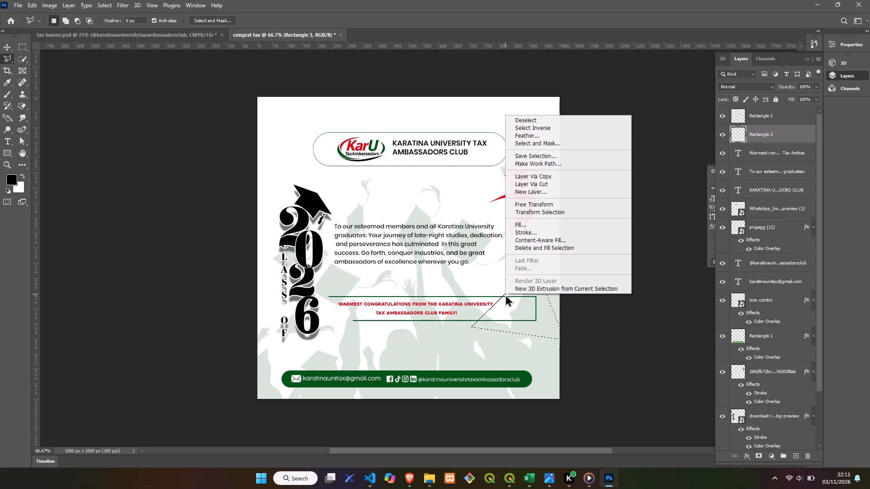
click(532, 180)
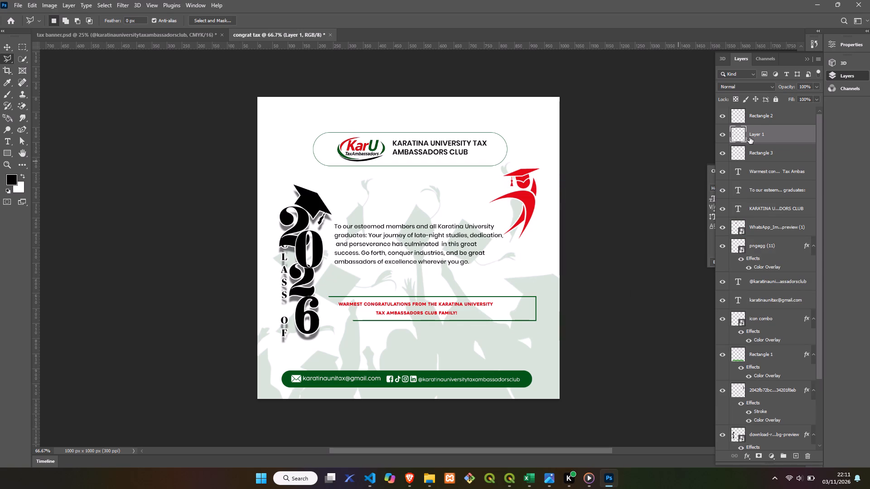
click(759, 129)
key(BackSpace)
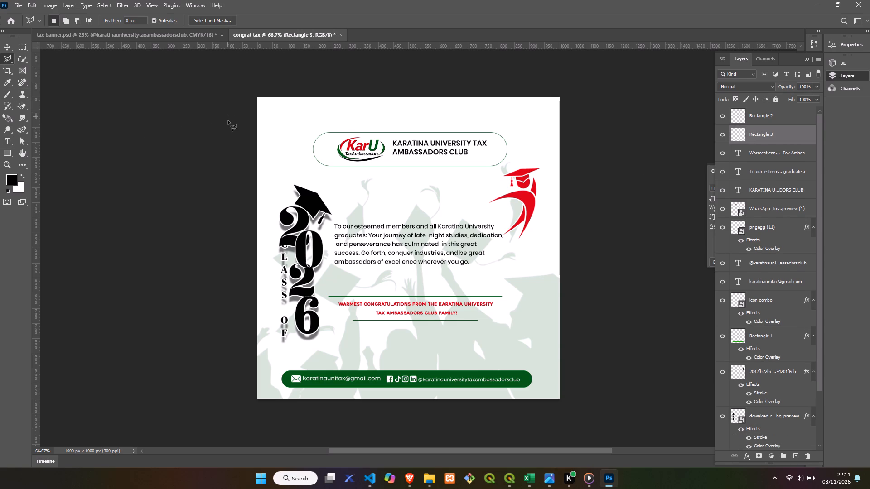
Move the message paragraph down about 20 px and slightly right, closer to the framed closing text.
click(4, 46)
drag(425, 237, 425, 244)
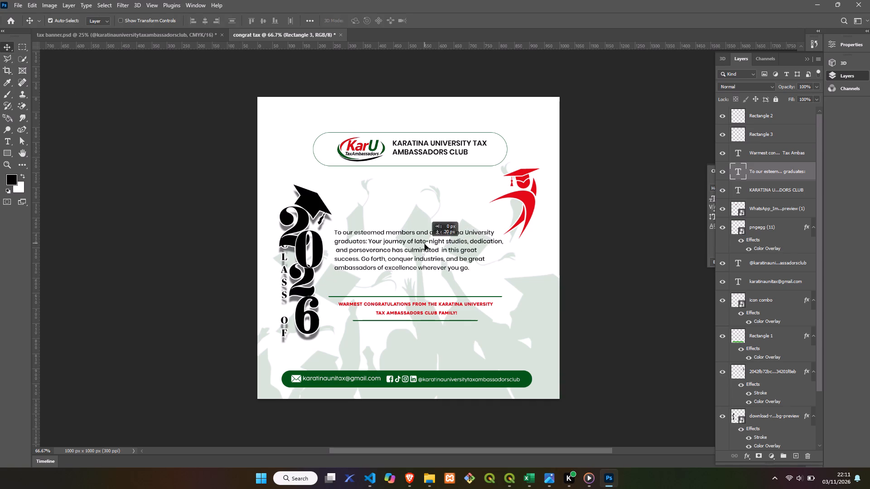
drag(425, 244, 427, 244)
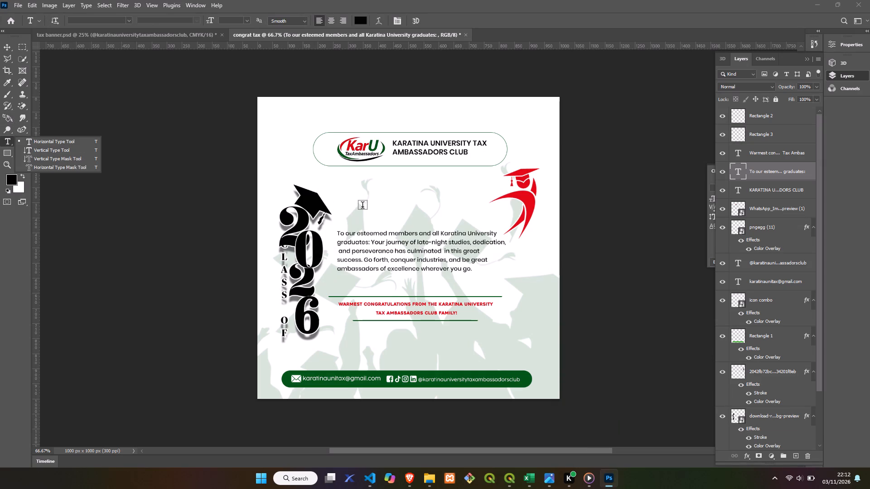
click(362, 206)
key(BackSpace)
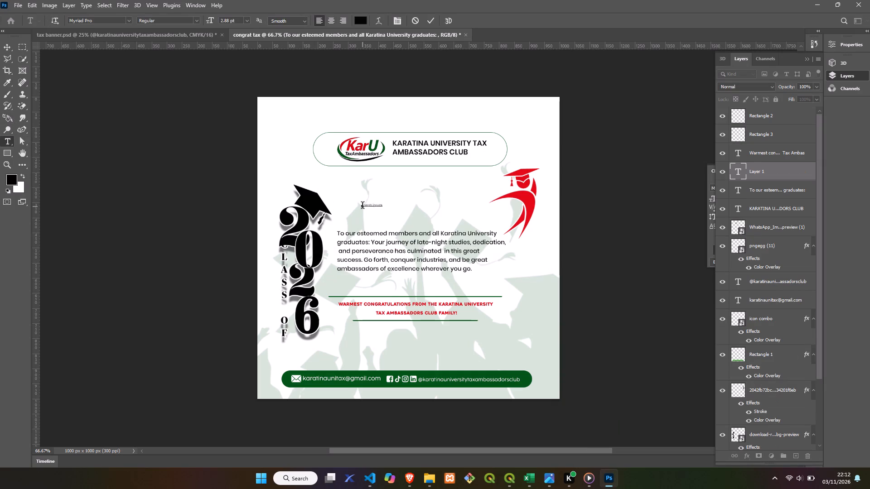
key(ctrl+v)
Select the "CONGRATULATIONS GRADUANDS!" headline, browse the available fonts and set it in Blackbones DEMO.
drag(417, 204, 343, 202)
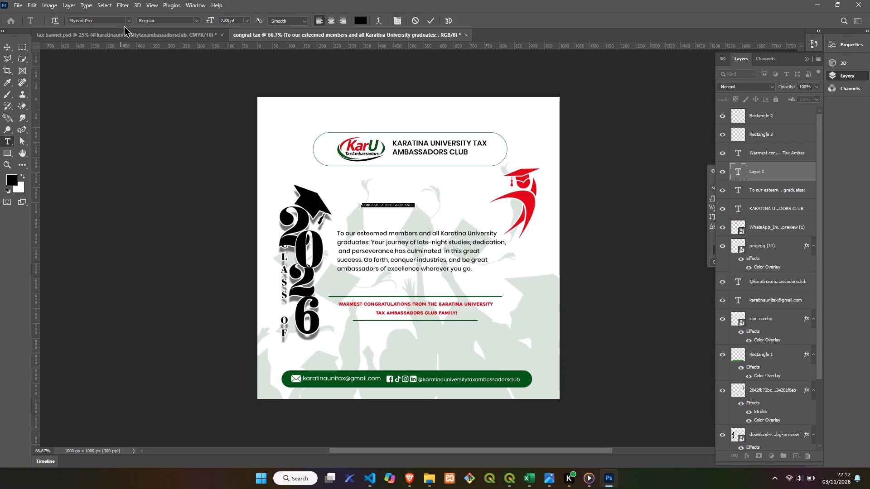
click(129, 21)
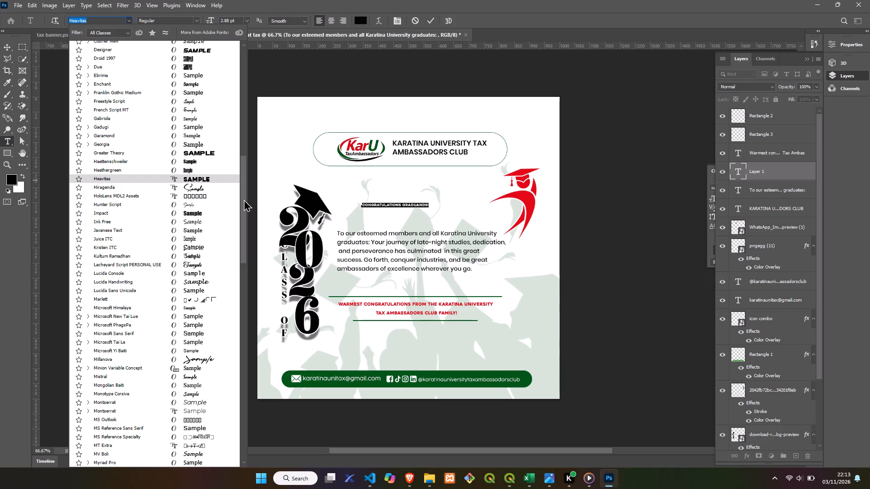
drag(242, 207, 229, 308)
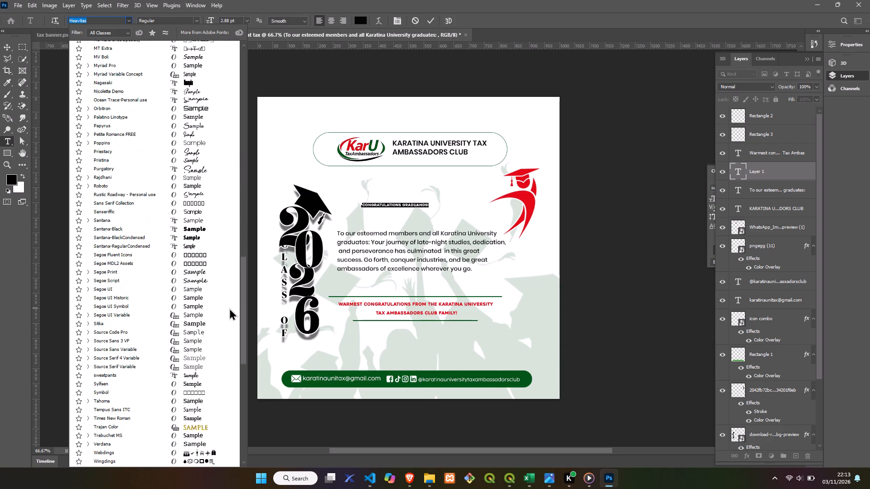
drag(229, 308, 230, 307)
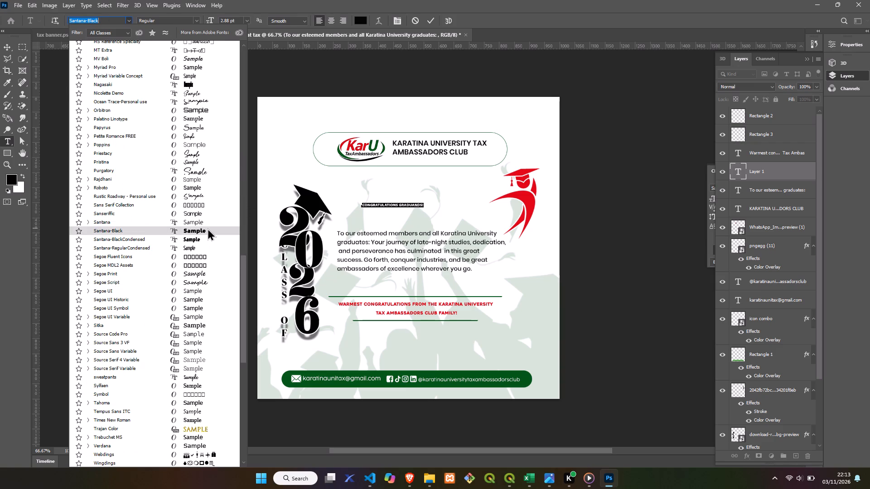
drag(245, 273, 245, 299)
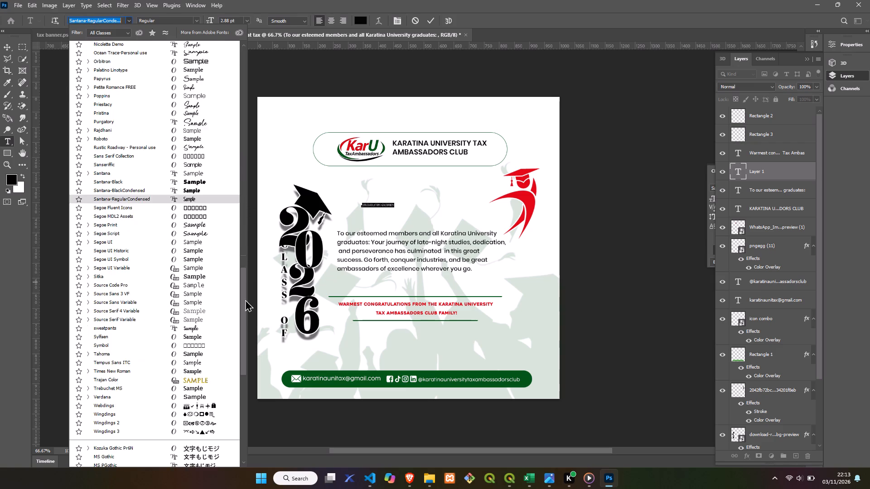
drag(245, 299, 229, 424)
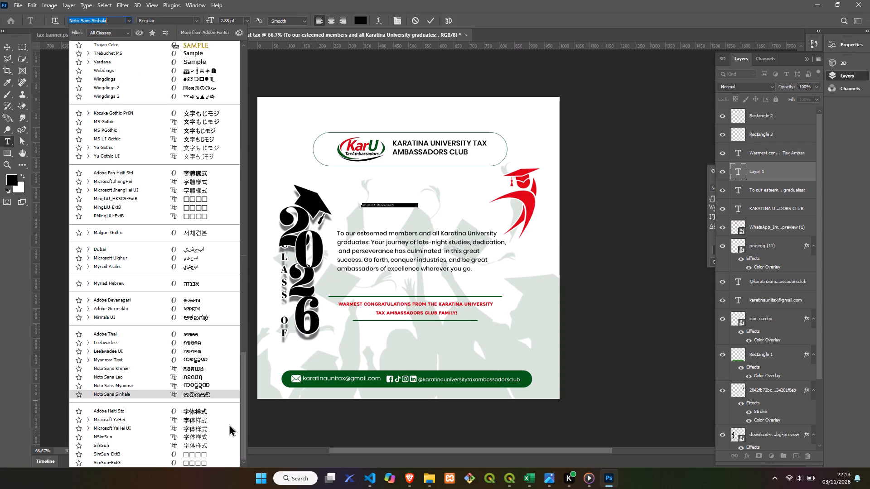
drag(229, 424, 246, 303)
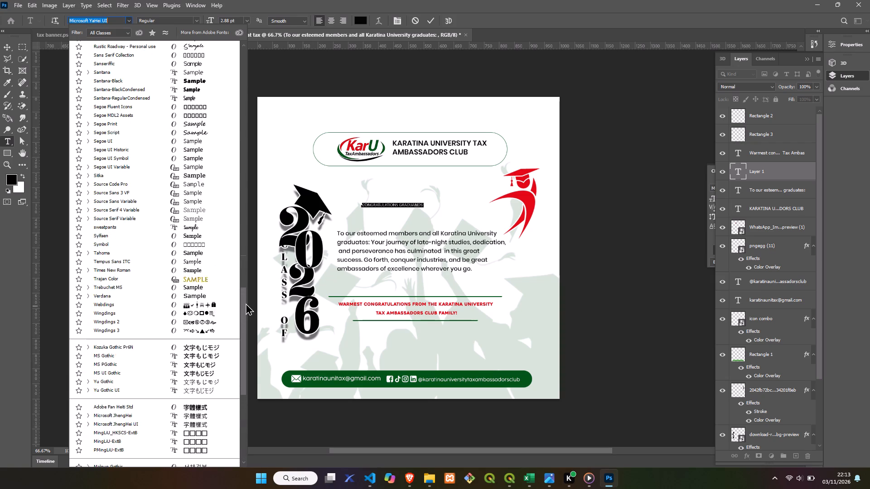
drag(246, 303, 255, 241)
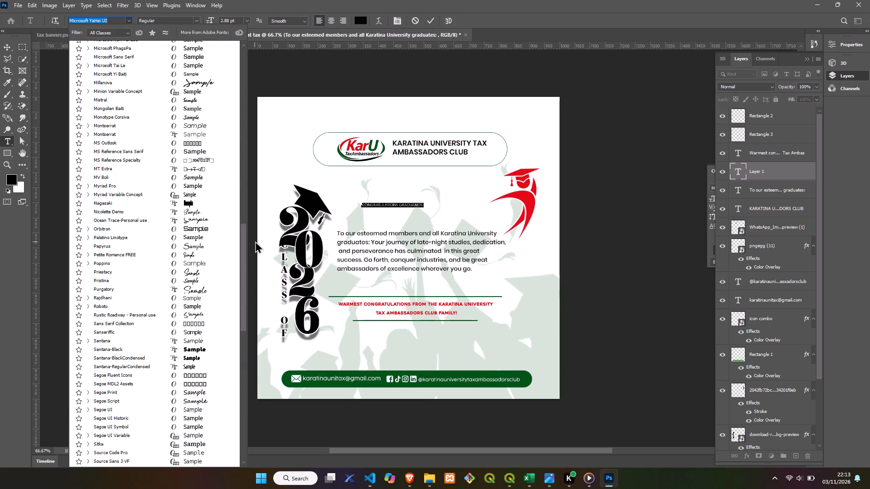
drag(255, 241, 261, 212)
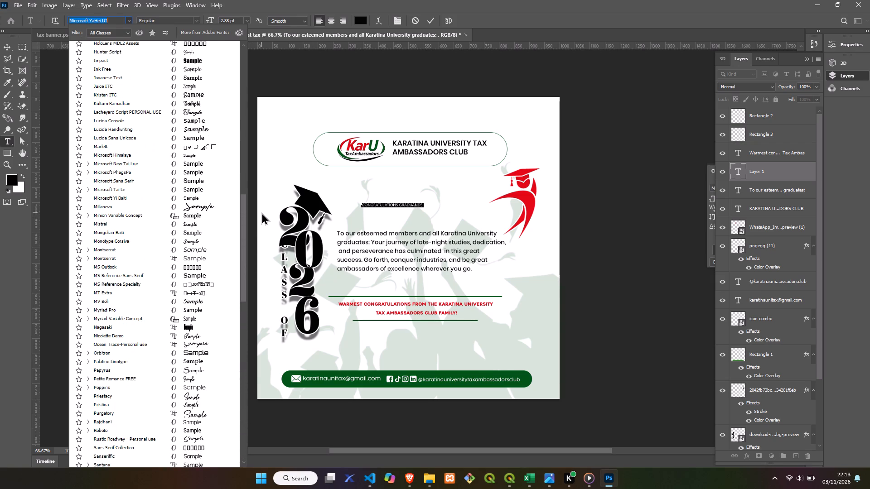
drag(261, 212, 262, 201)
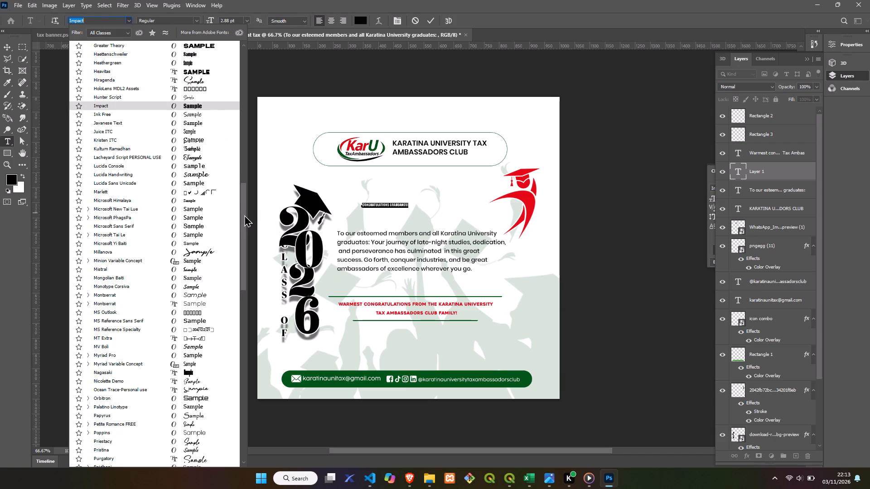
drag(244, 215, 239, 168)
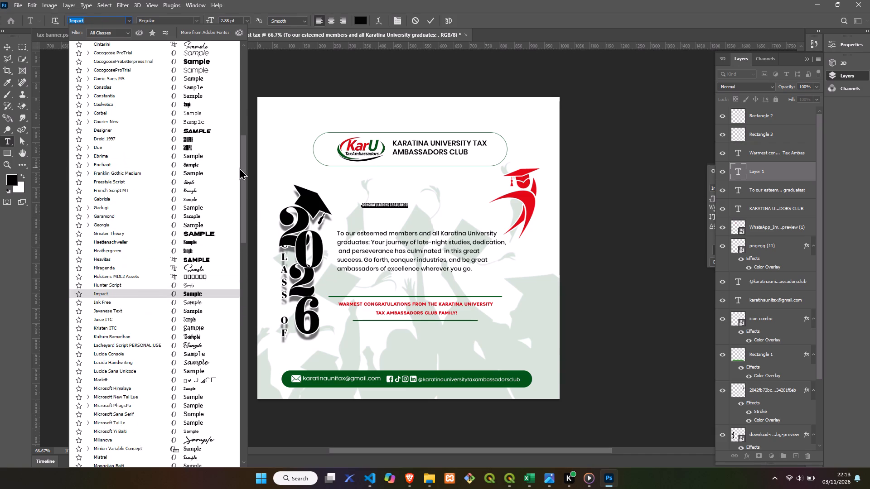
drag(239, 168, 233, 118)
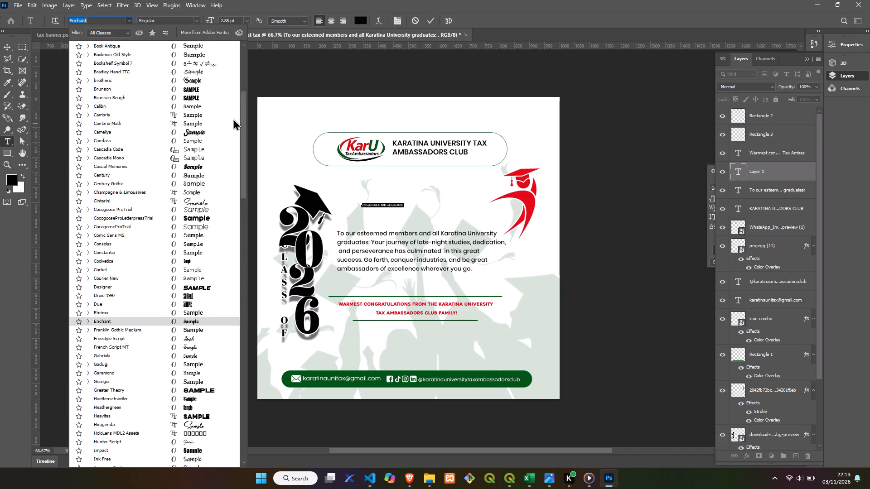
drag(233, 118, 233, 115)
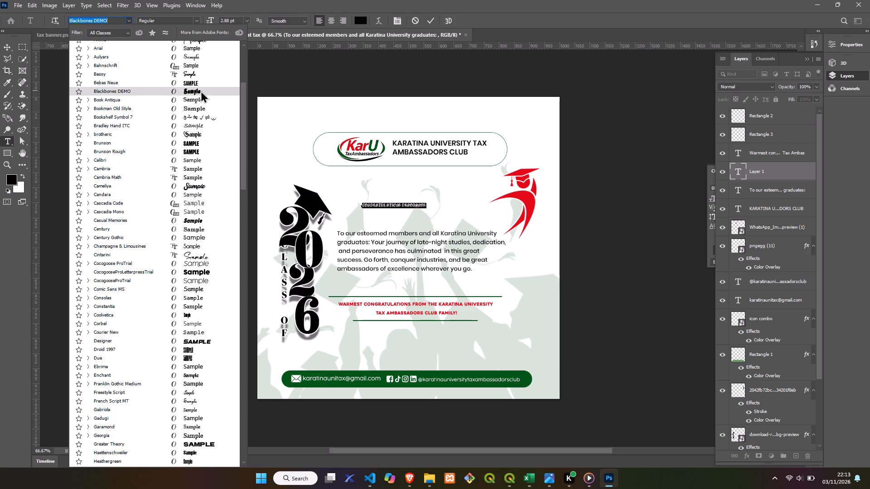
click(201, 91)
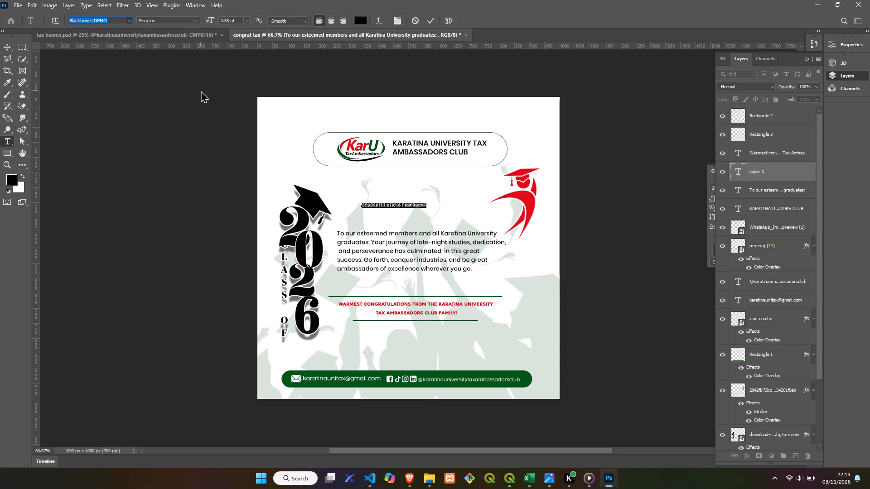
Try the headline at 24 pt, reduce it to 14 pt and set its font to Bebas Neue.
click(248, 20)
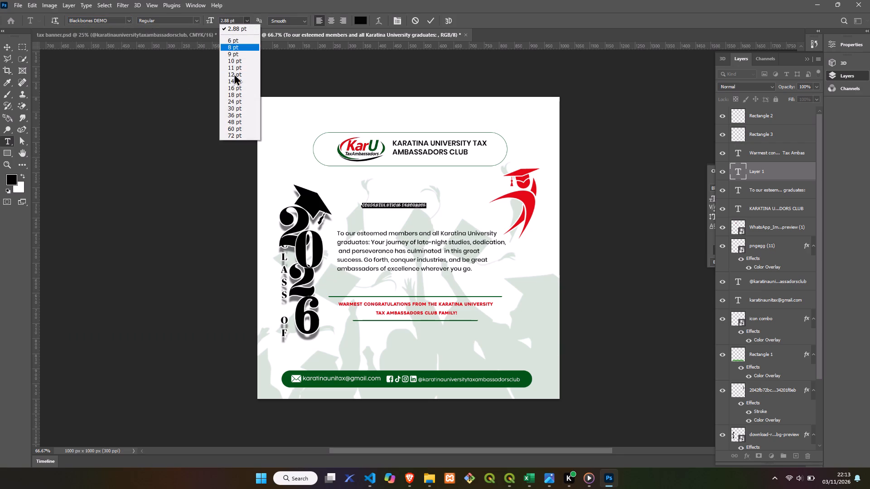
click(233, 102)
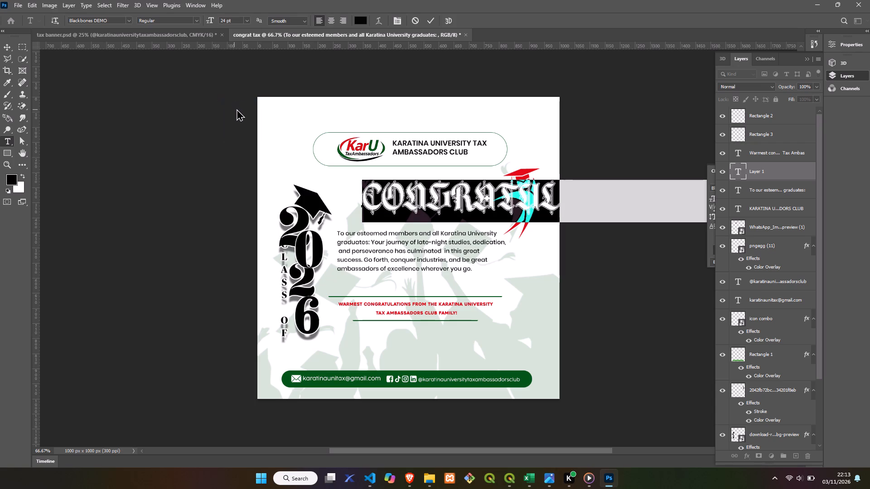
click(248, 22)
click(233, 81)
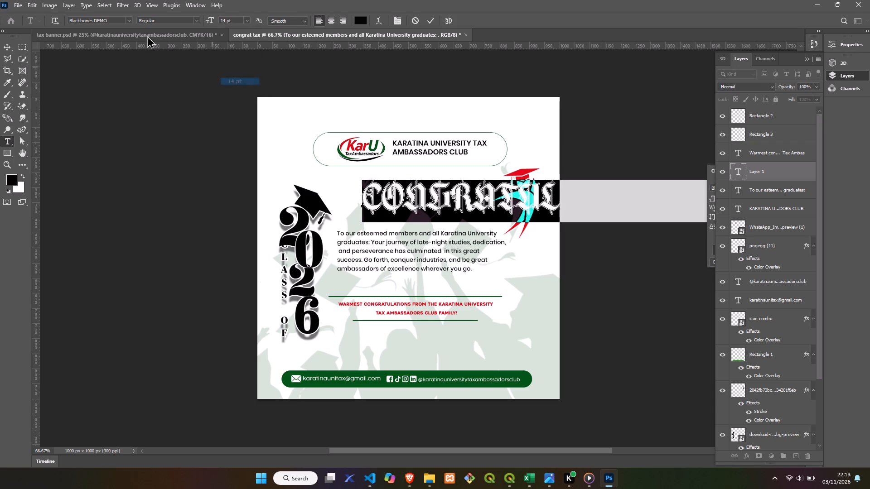
click(131, 19)
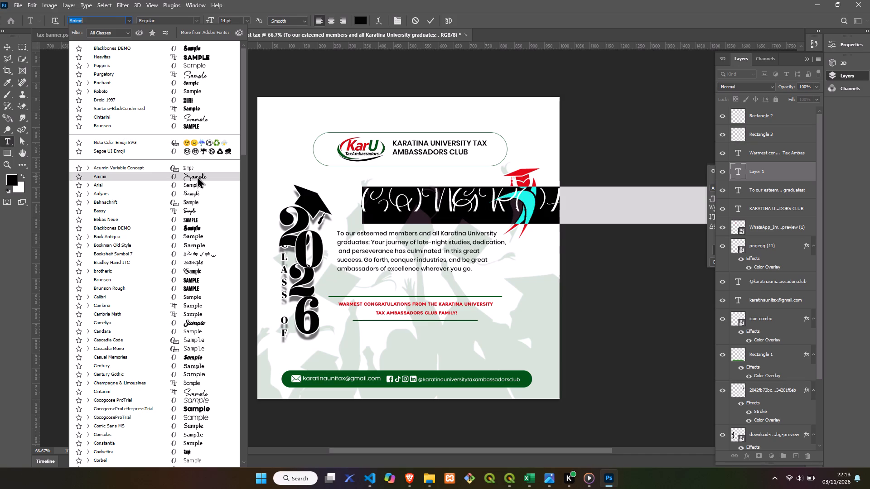
click(193, 219)
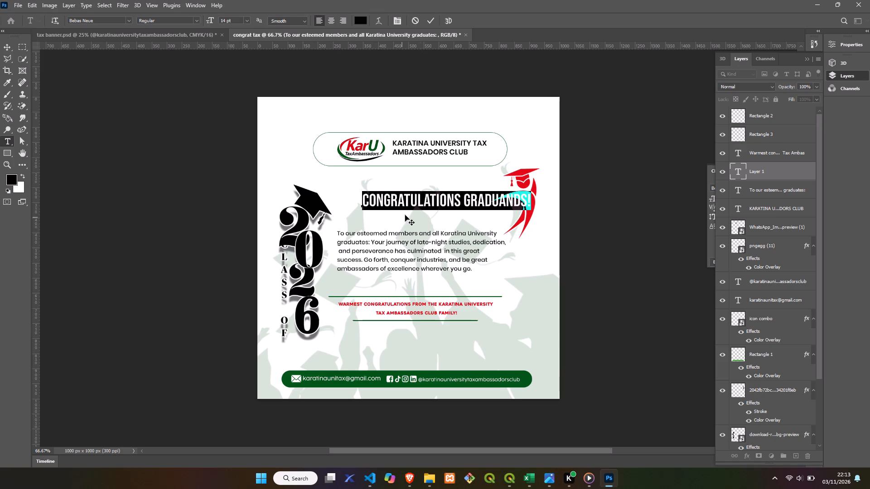
Move the headline over the message paragraph, between the graduation cap and the red graduate figure.
click(424, 203)
drag(454, 265, 434, 268)
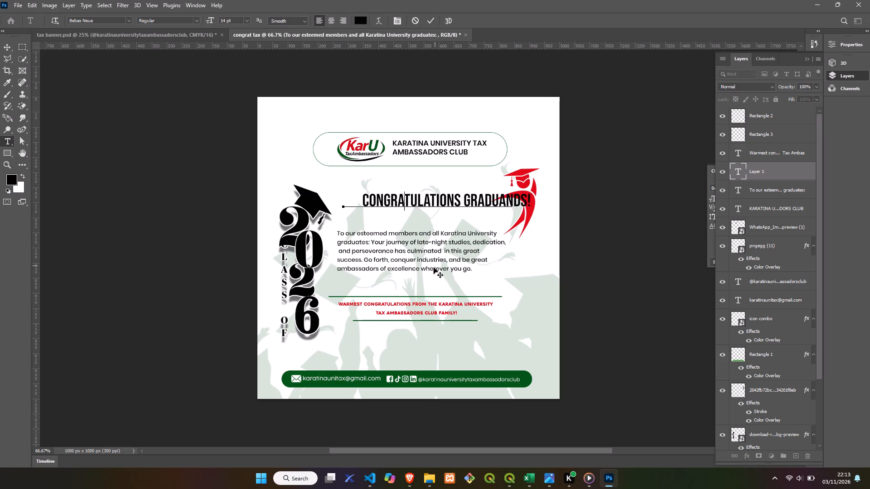
drag(434, 268, 422, 272)
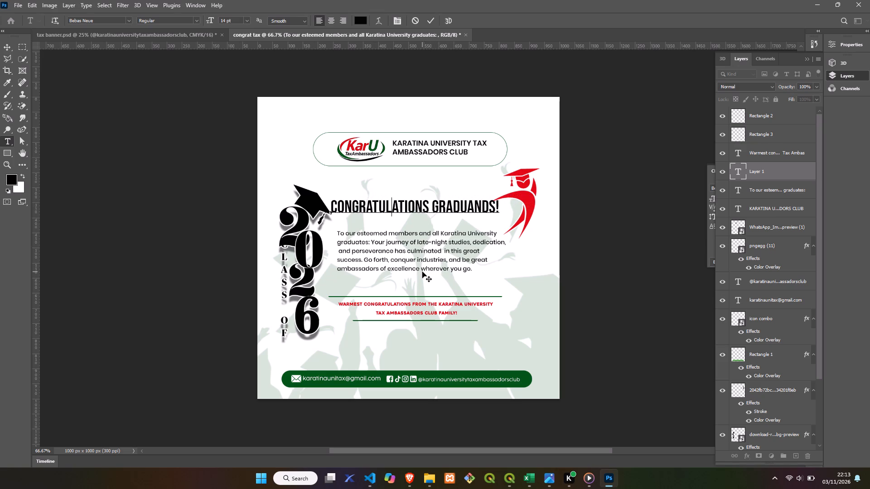
drag(422, 272, 424, 273)
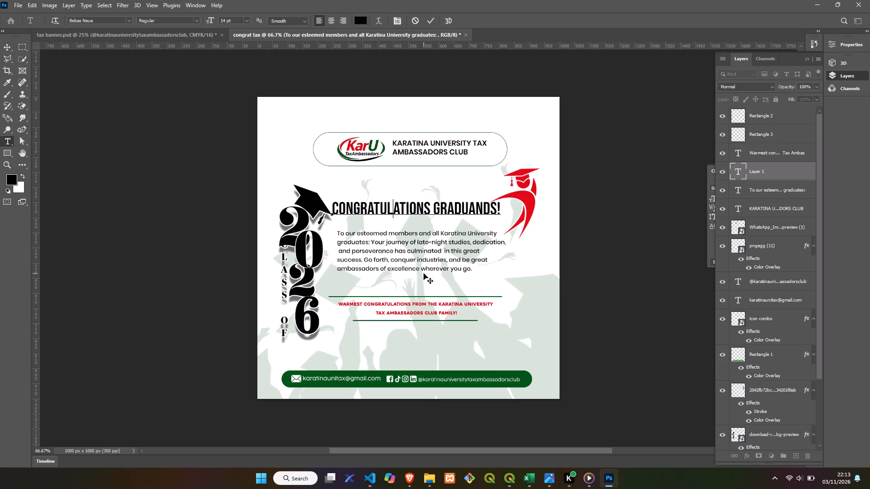
Set the size of the entire "CONGRATULATIONS GRADUANDS!" headline to 12 pt.
drag(502, 205, 430, 205)
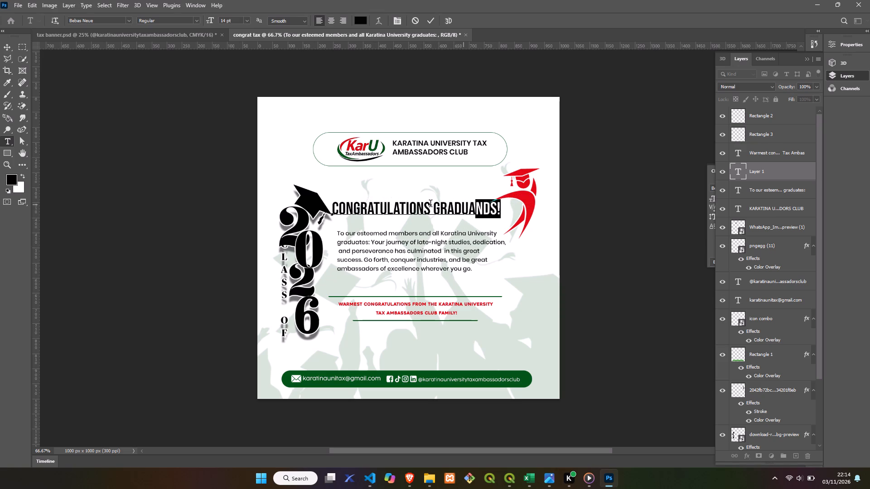
drag(430, 205, 318, 199)
click(195, 19)
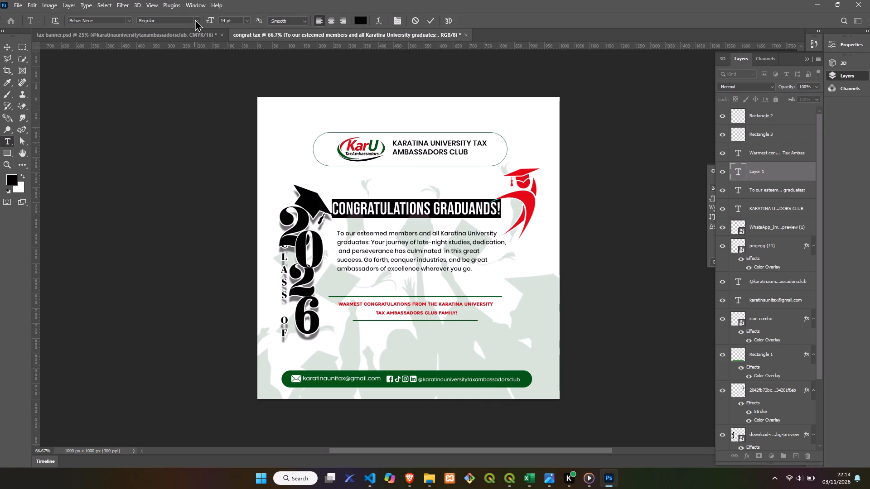
click(195, 19)
click(249, 20)
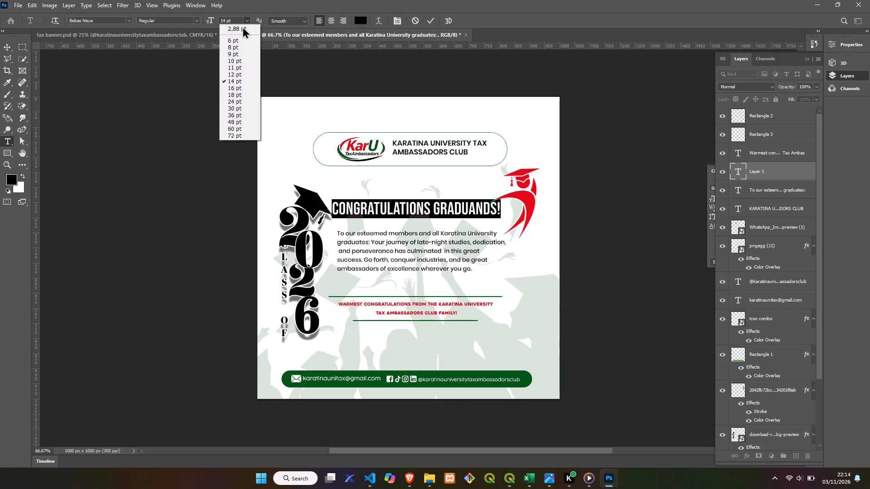
click(237, 74)
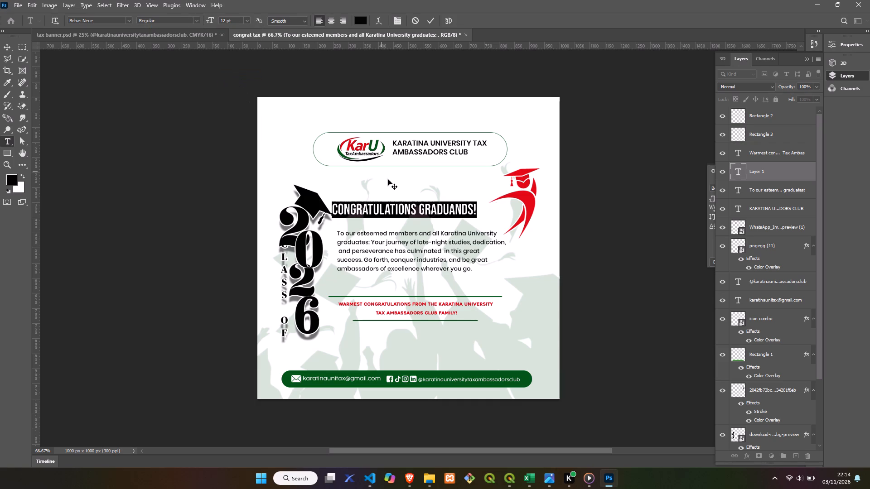
Shift the resized headline slightly so it sits centred above the message paragraph, clear of the cap and graduate figure.
click(406, 204)
drag(405, 247, 414, 245)
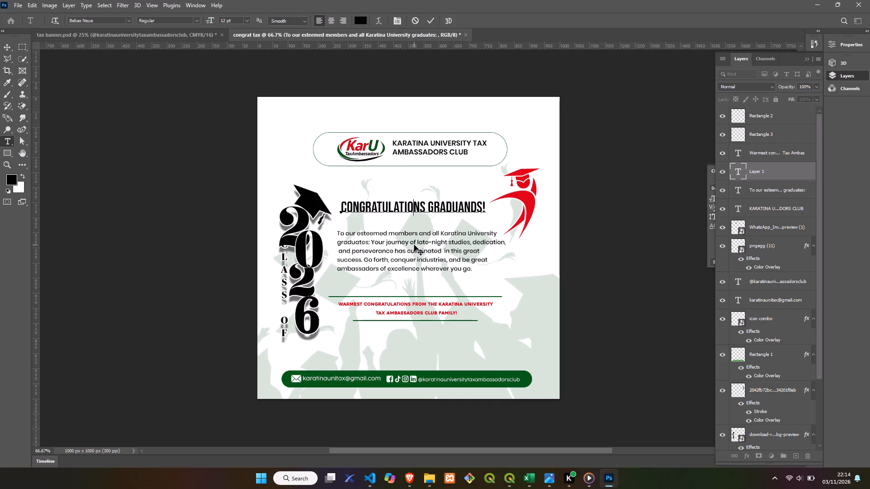
drag(414, 245, 414, 246)
click(435, 241)
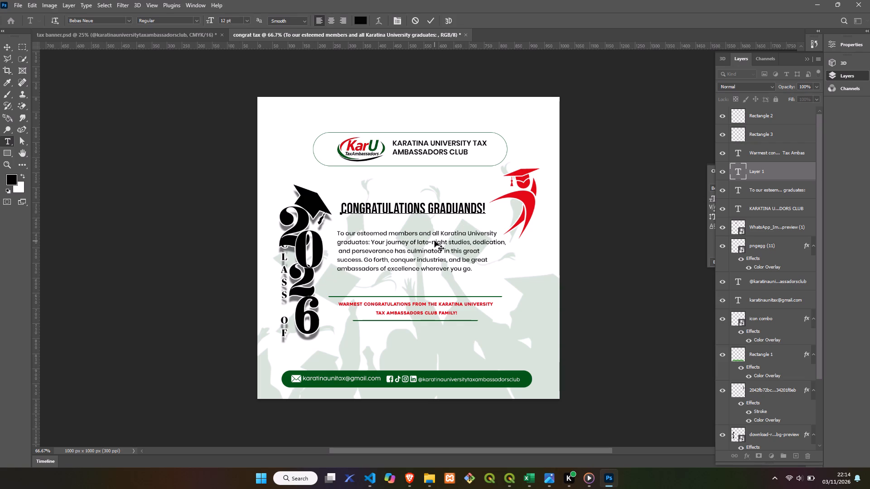
Underline the full "CONGRATULATIONS GRADUANDS!" headline and commit the text edit.
drag(486, 210, 336, 205)
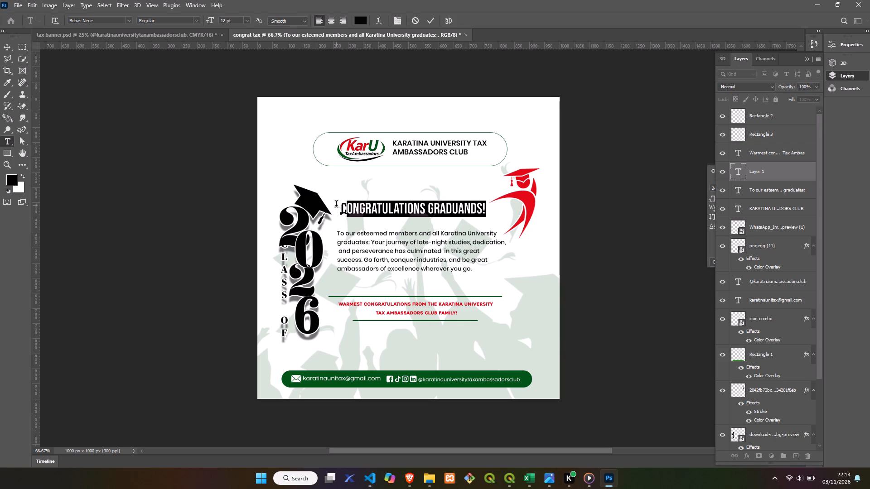
drag(336, 205, 333, 205)
click(863, 44)
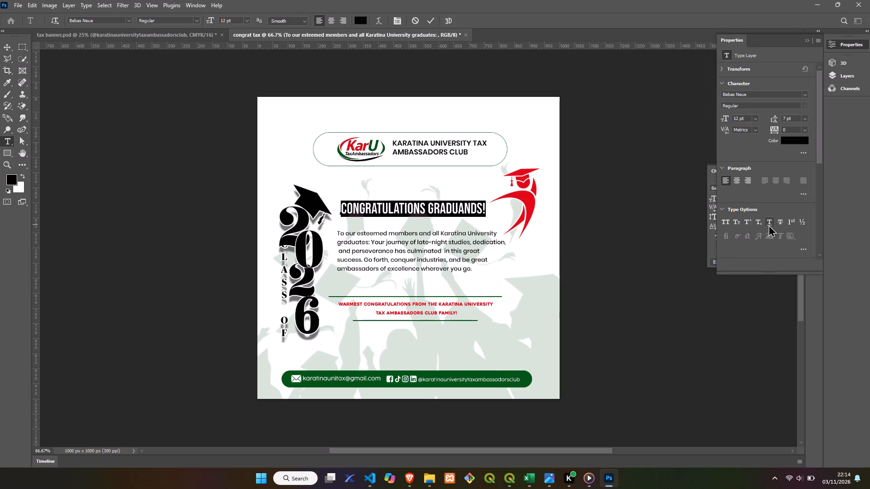
click(768, 225)
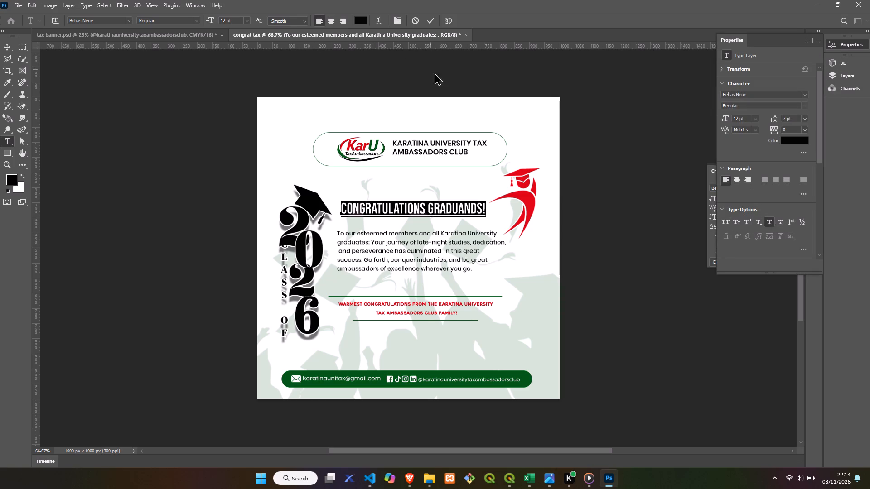
click(433, 16)
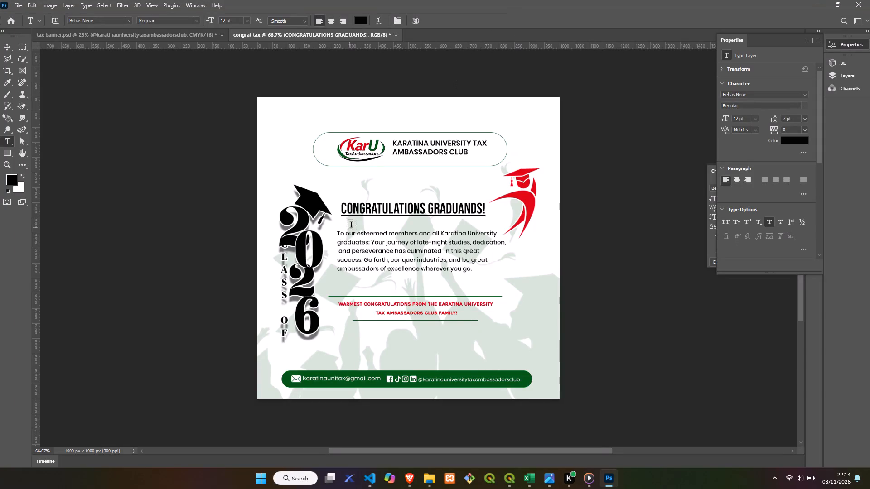
Change the font of the entire "CONGRATULATIONS GRADUANDS!" headline to Brunson and commit the text edit.
drag(343, 211, 481, 216)
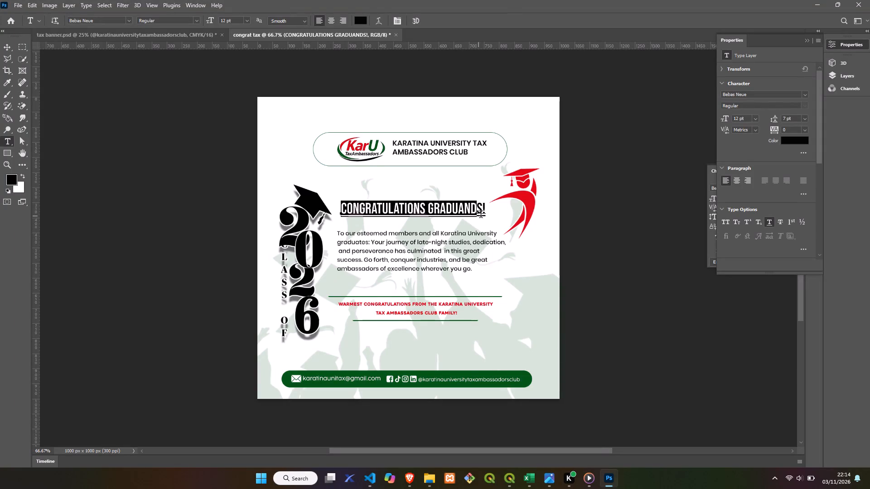
drag(481, 216, 492, 214)
click(129, 21)
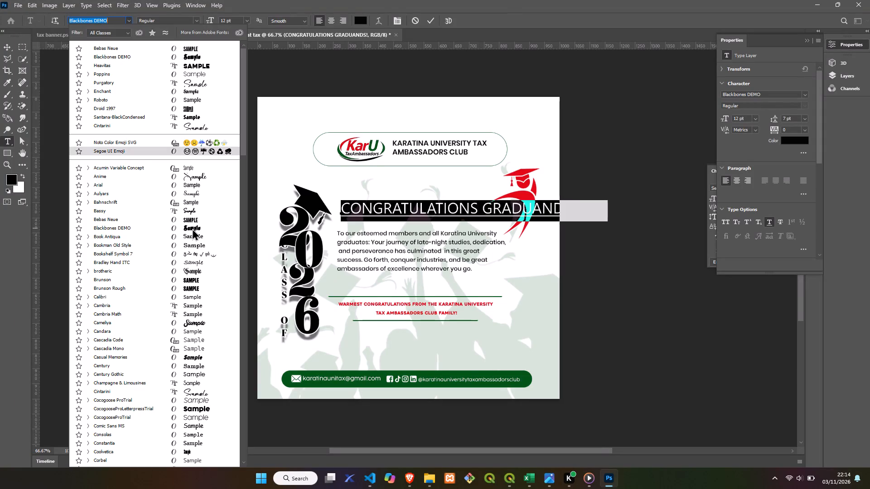
click(190, 282)
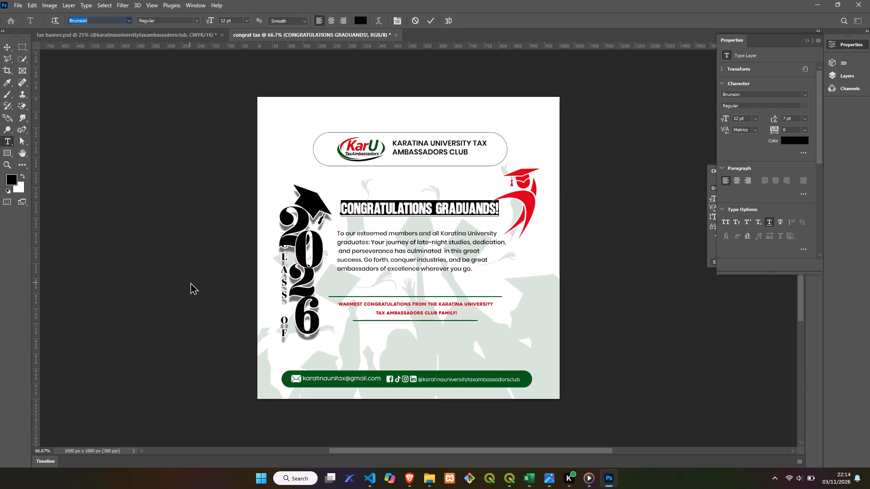
click(430, 19)
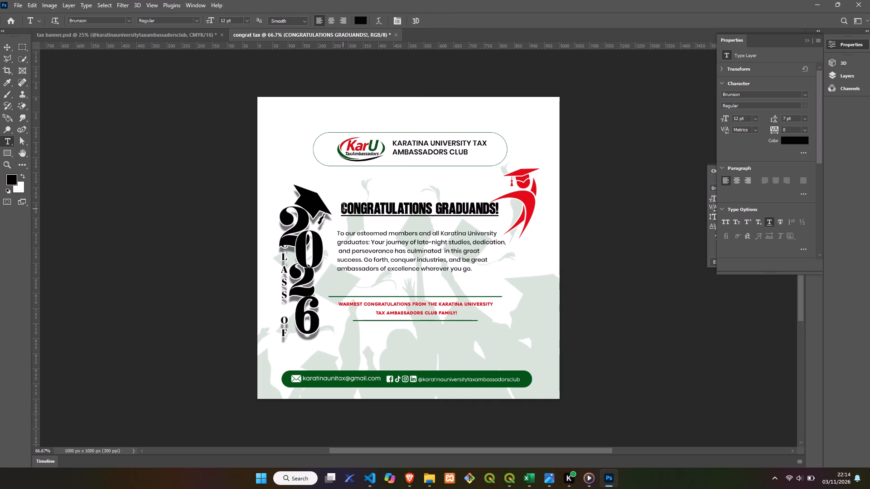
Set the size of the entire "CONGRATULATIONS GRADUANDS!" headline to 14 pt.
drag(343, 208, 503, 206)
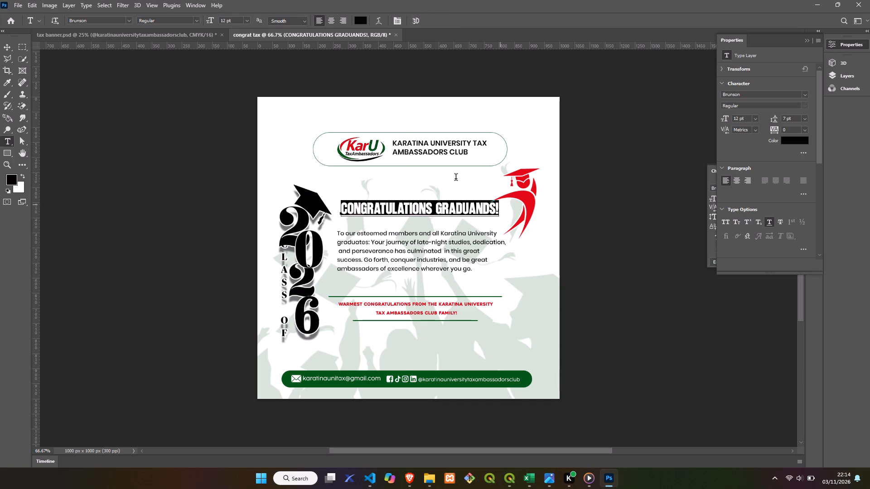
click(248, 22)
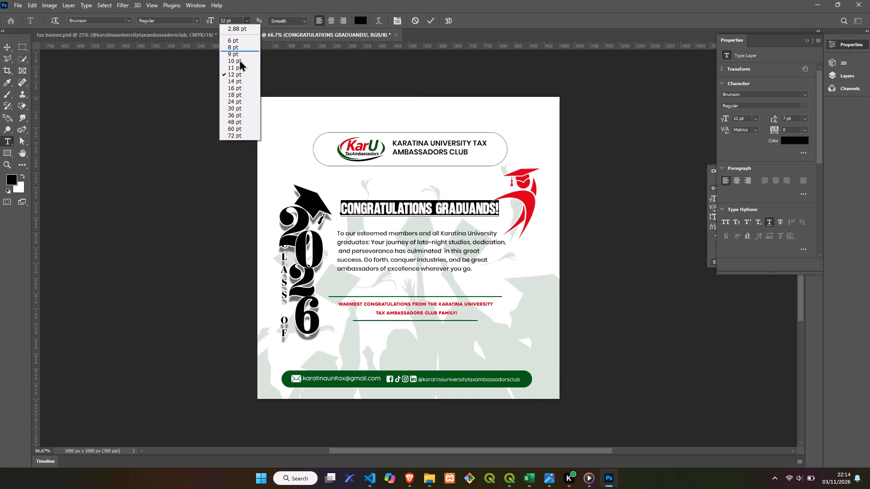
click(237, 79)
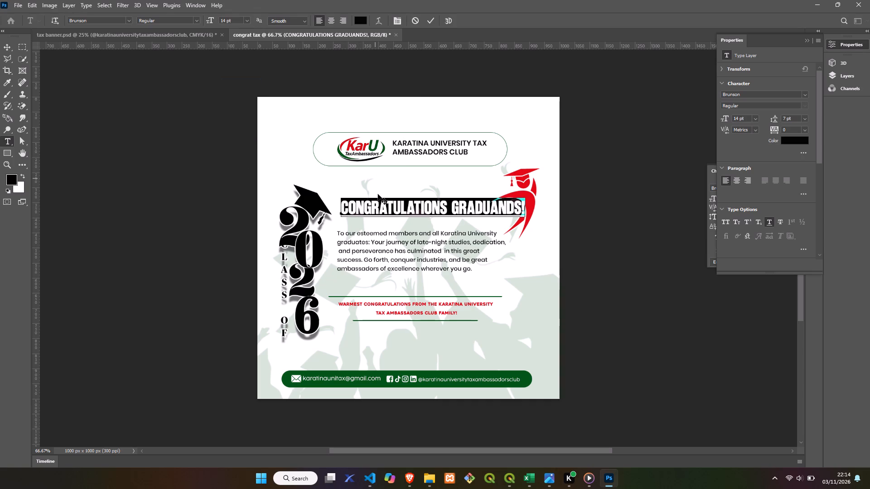
Shift the headline slightly towards the graduation cap, away from the red graduate figure.
click(382, 206)
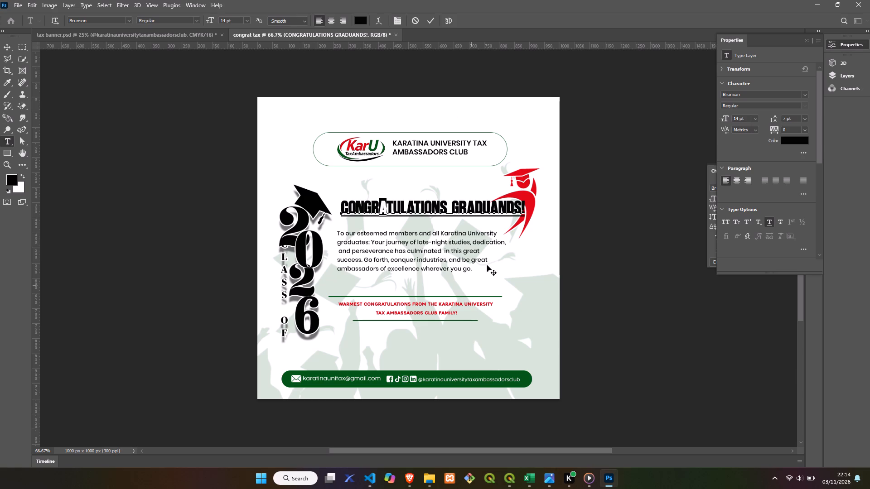
click(451, 211)
drag(490, 298, 481, 298)
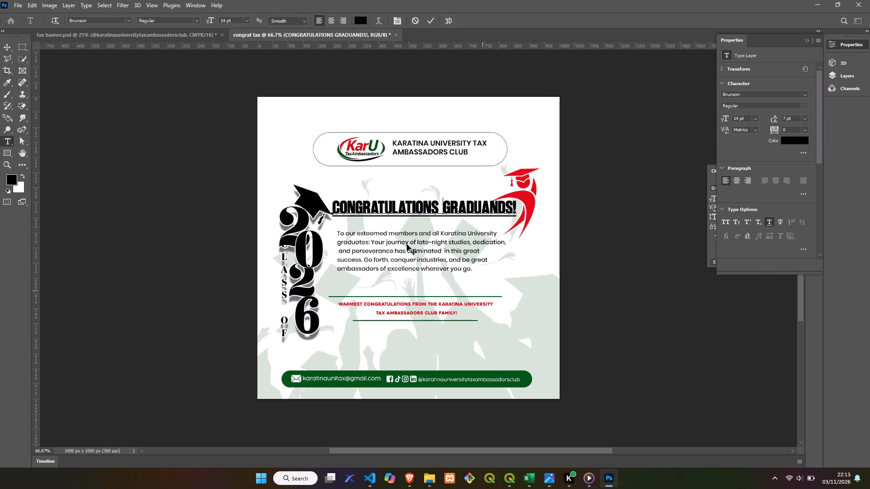
Set the size of the full "CONGRATULATIONS GRADUANDS!" headline to 13 pt and commit the text edit.
drag(333, 207, 447, 213)
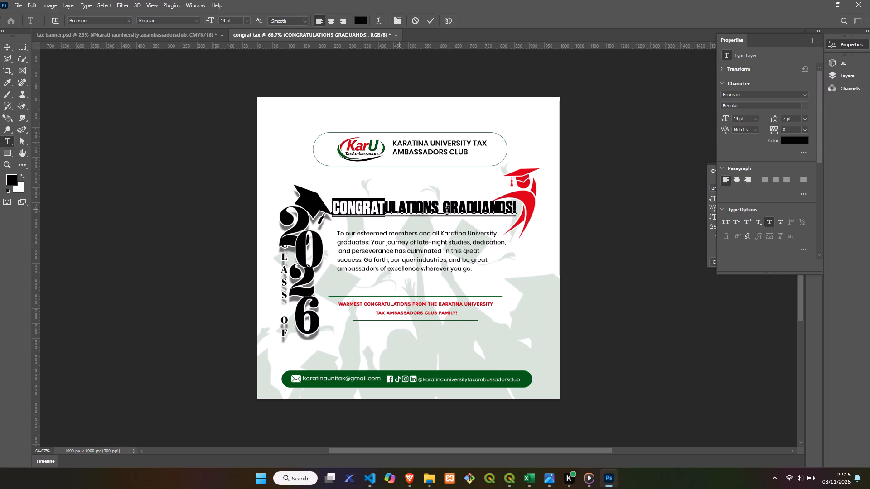
drag(447, 213, 535, 218)
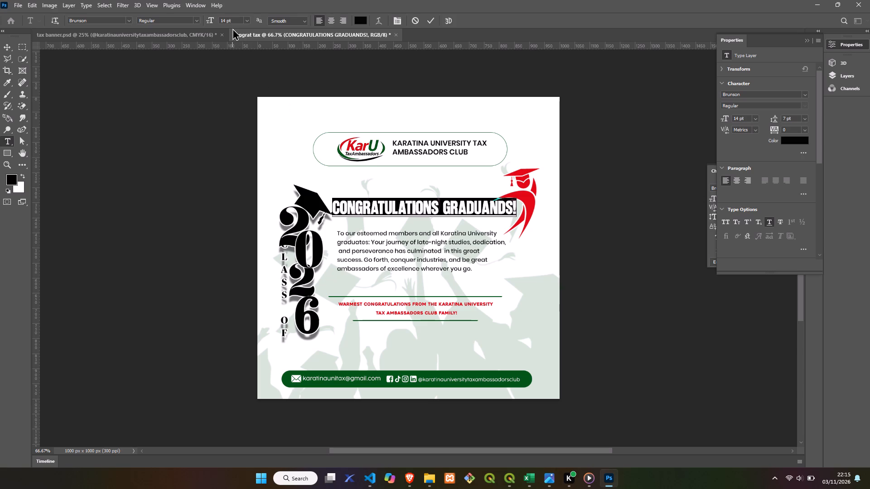
scroll(0, 0, down, 2)
click(226, 19)
key(BackSpace)
key(BackSpace)
key(3)
click(431, 19)
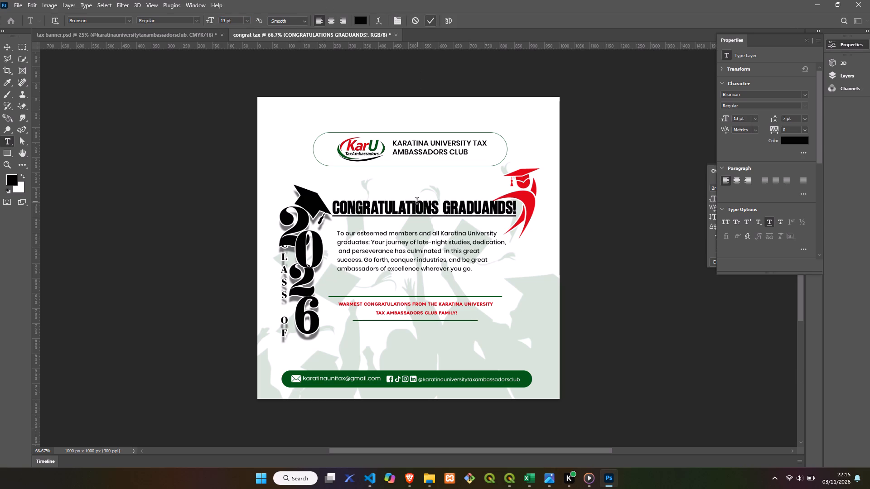
click(418, 207)
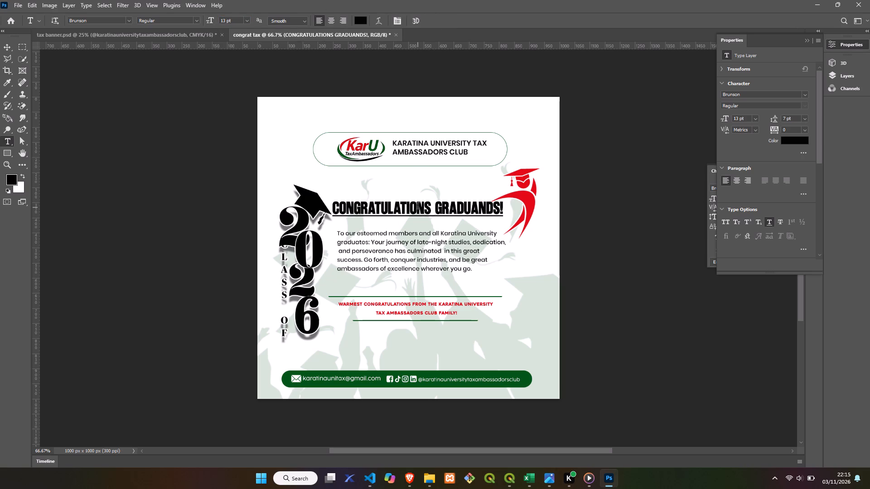
click(430, 19)
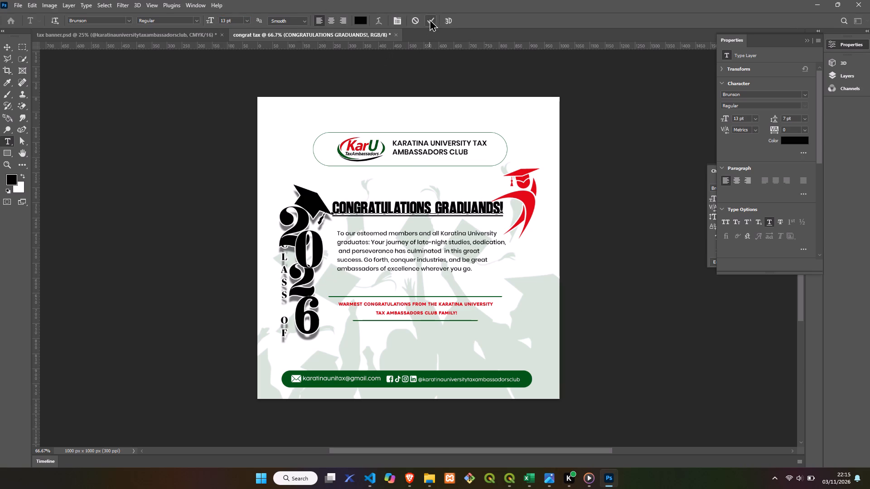
Move the "Class of 2026" cap graphic slightly down and towards the poster's left edge, clear of the headline.
click(7, 45)
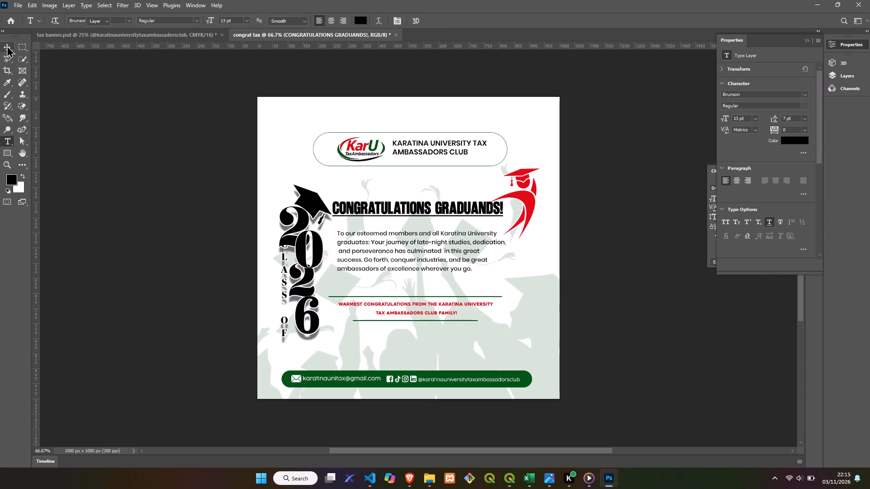
drag(312, 205, 307, 203)
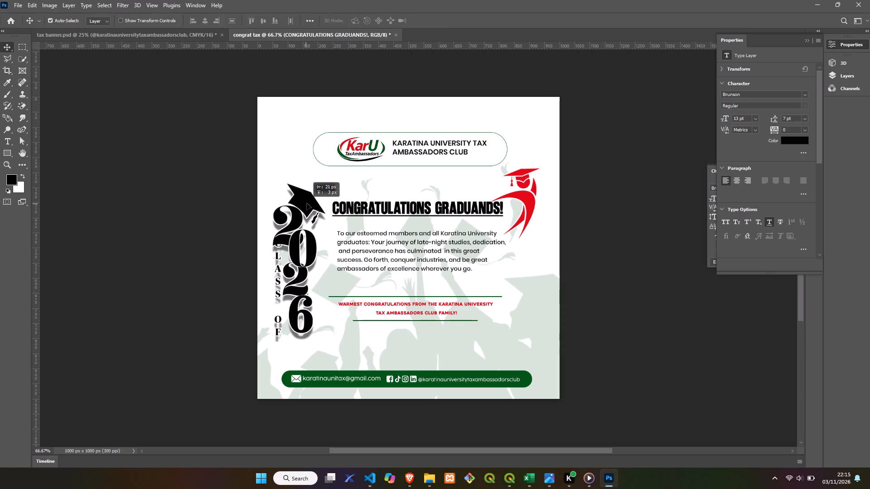
drag(307, 203, 311, 195)
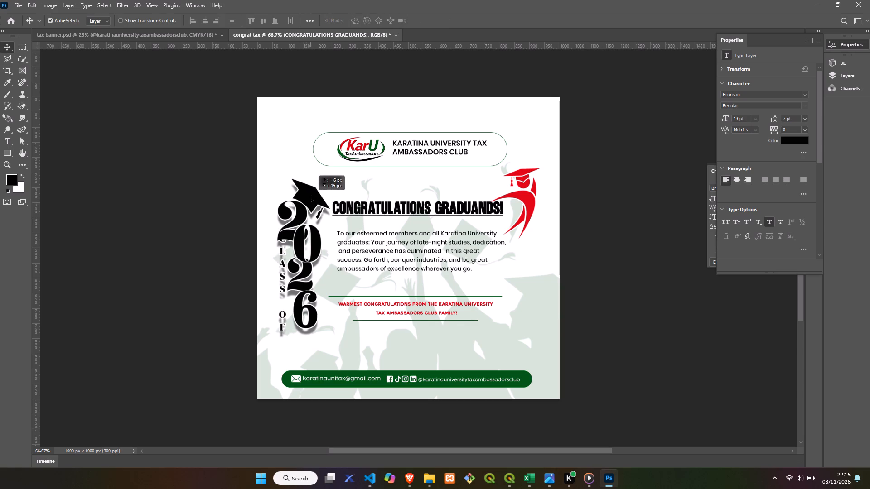
drag(311, 195, 308, 210)
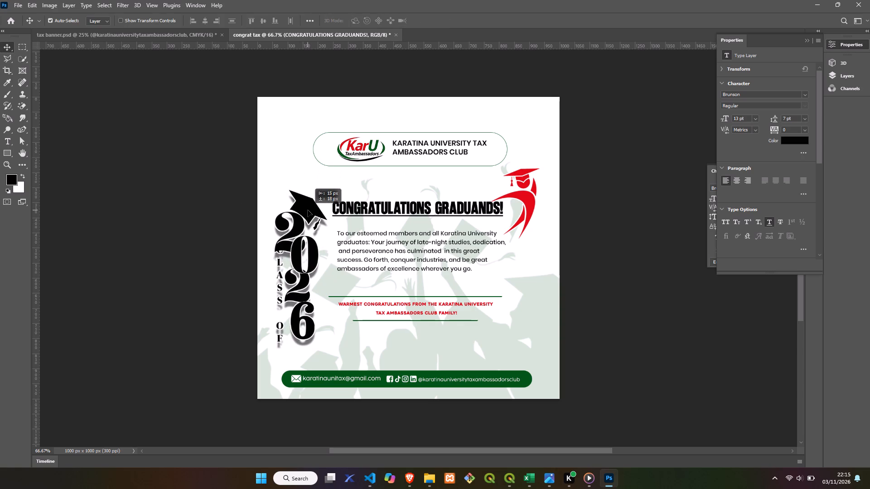
drag(308, 210, 309, 210)
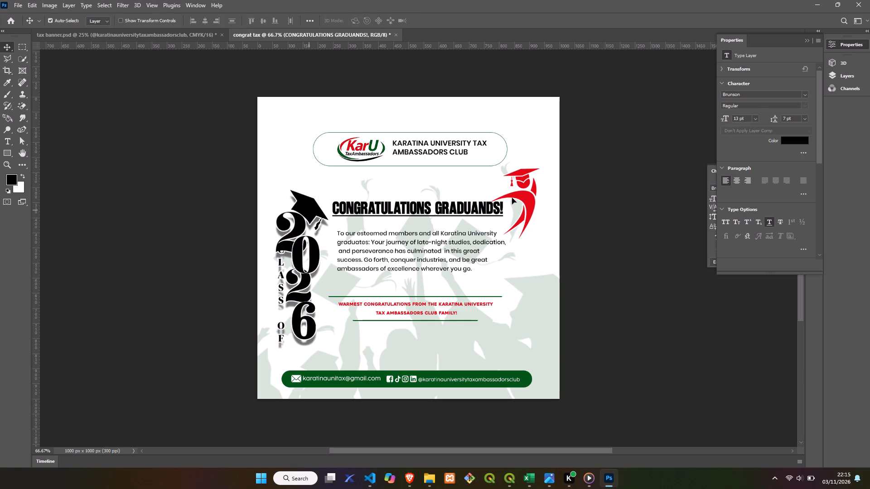
Nudge the red graduate figure up and outward and the headline slightly towards the 2026 graphic to separate them.
click(514, 196)
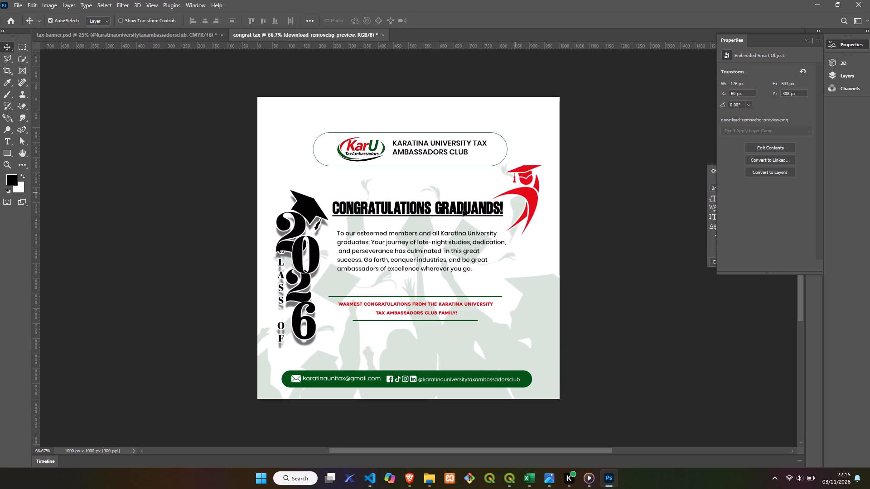
click(463, 210)
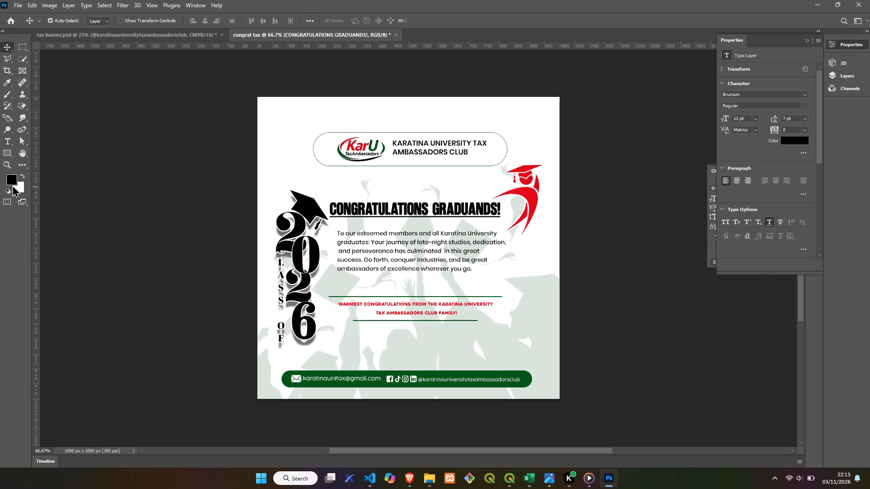
Remove the subscript and All Caps styling from the red two-line "Warmest congratulations" closing message.
click(9, 141)
drag(339, 306, 473, 326)
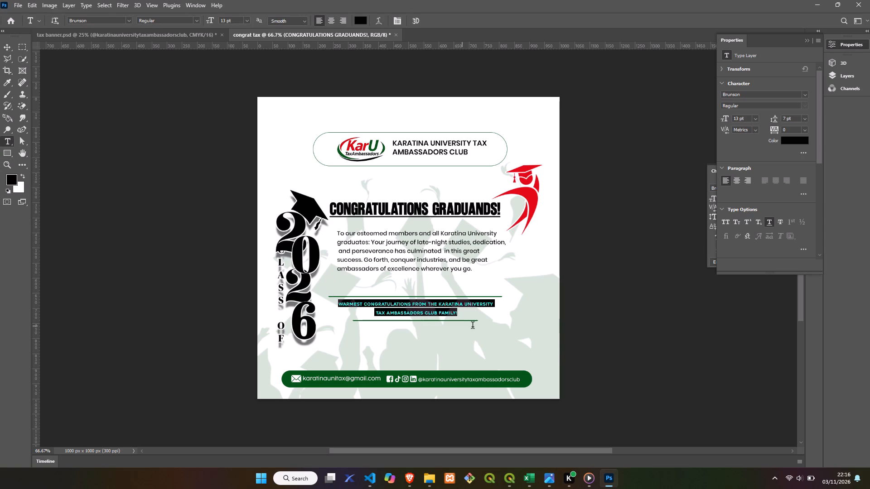
drag(473, 326, 490, 325)
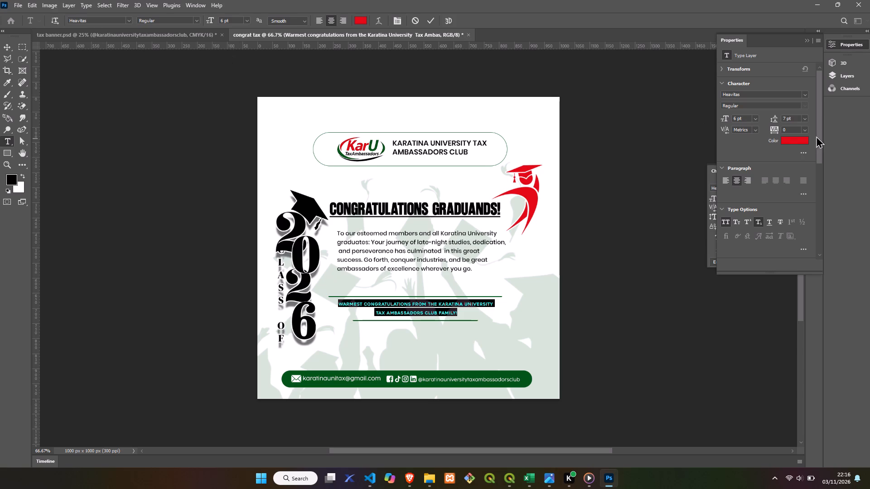
click(758, 222)
click(727, 222)
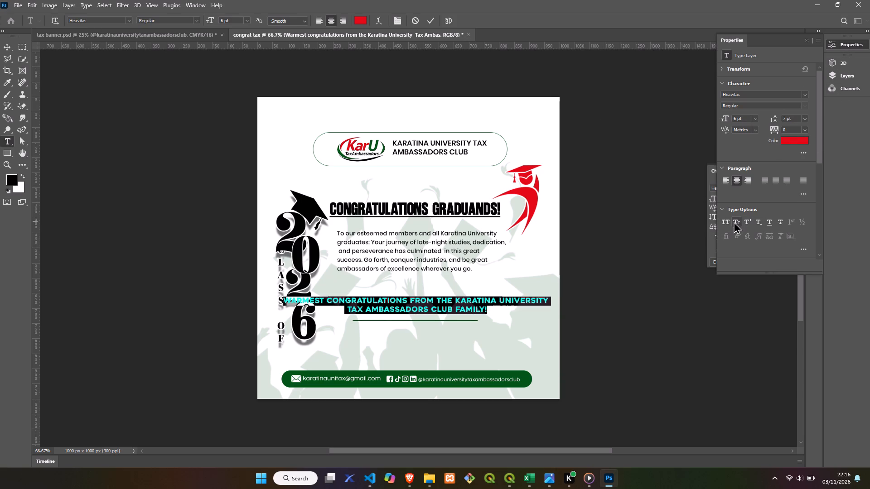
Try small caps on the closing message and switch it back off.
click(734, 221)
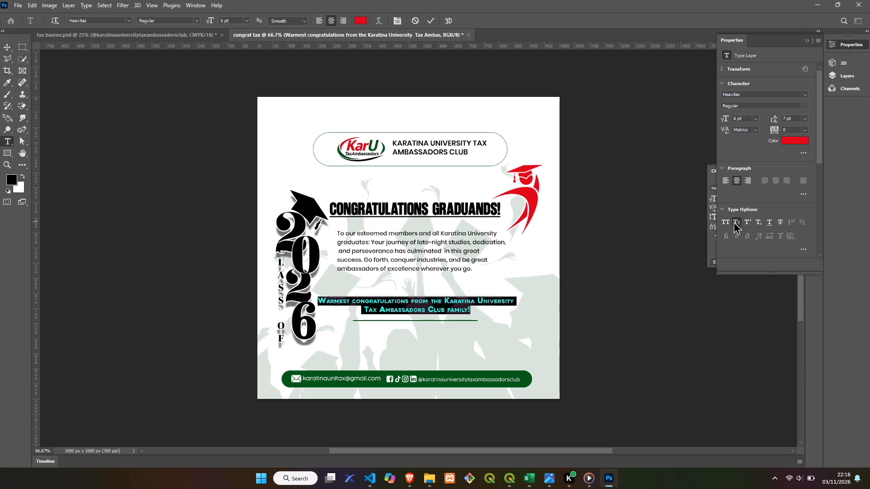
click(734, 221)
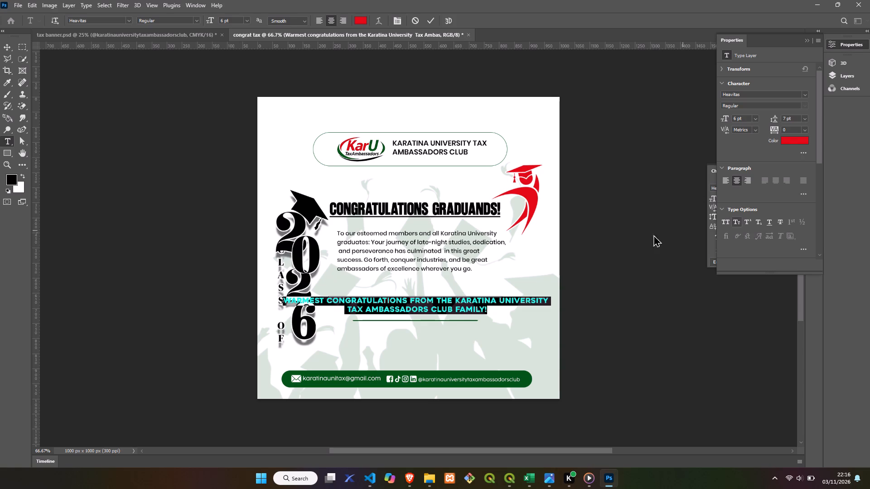
Reselect the whole "Warmest congratulations" closing message and apply small caps to it.
click(489, 310)
drag(489, 310, 434, 303)
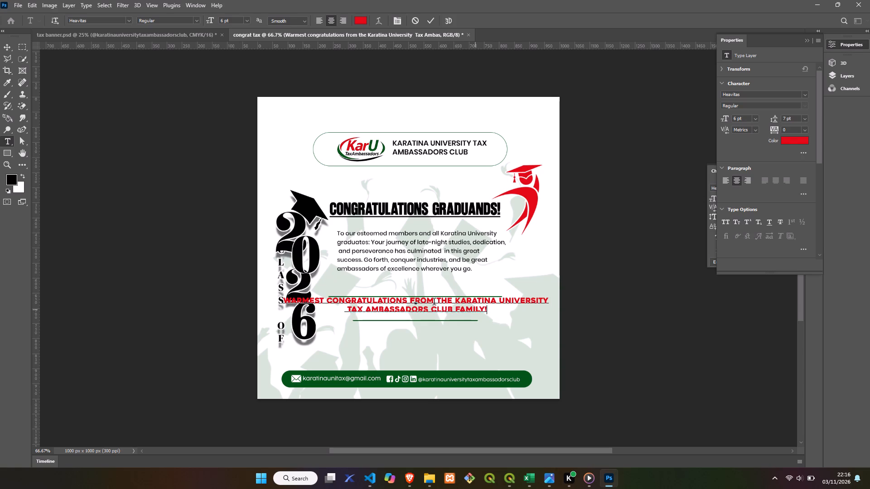
drag(434, 303, 261, 285)
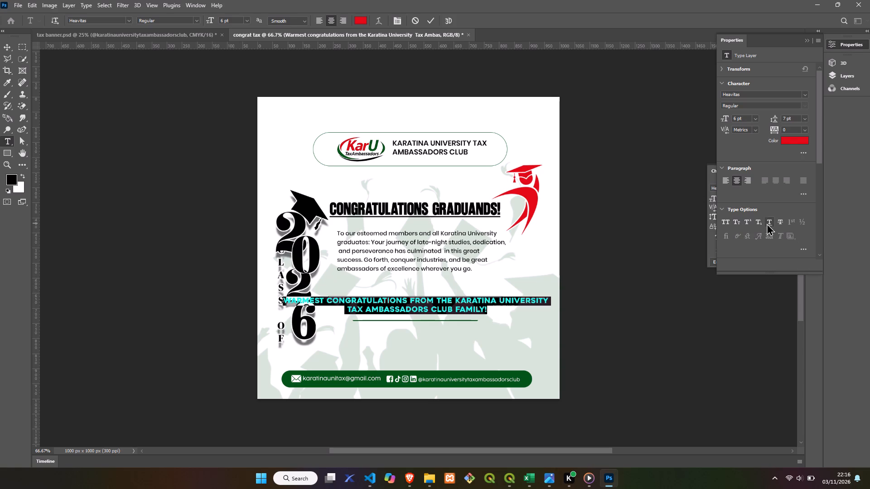
click(726, 237)
click(738, 223)
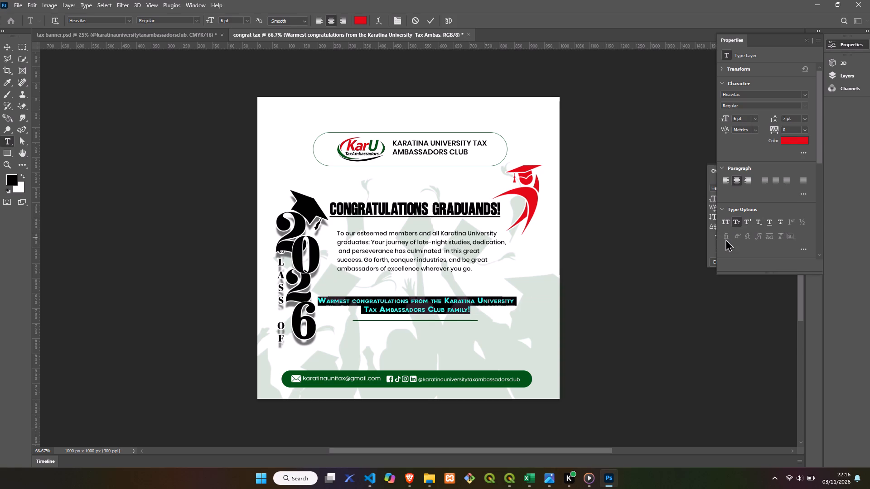
Clear the small caps and All Caps styling from the whole "Warmest congratulations" closing message.
click(726, 236)
click(725, 222)
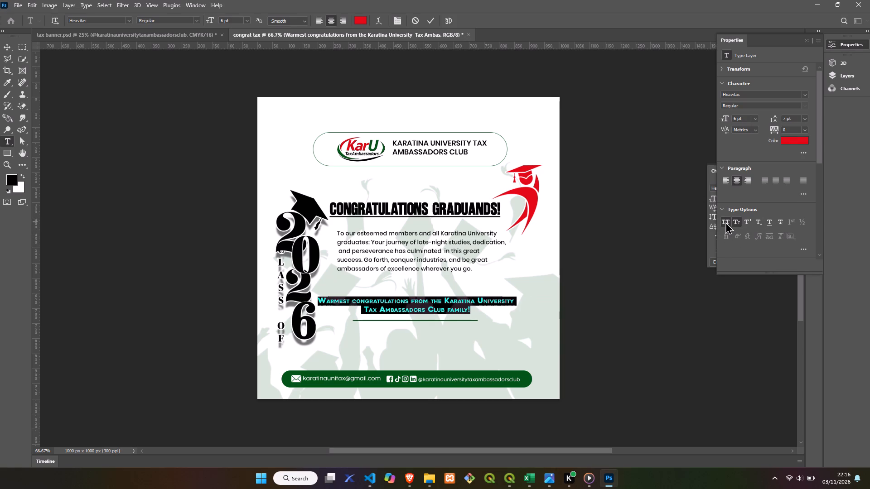
click(725, 222)
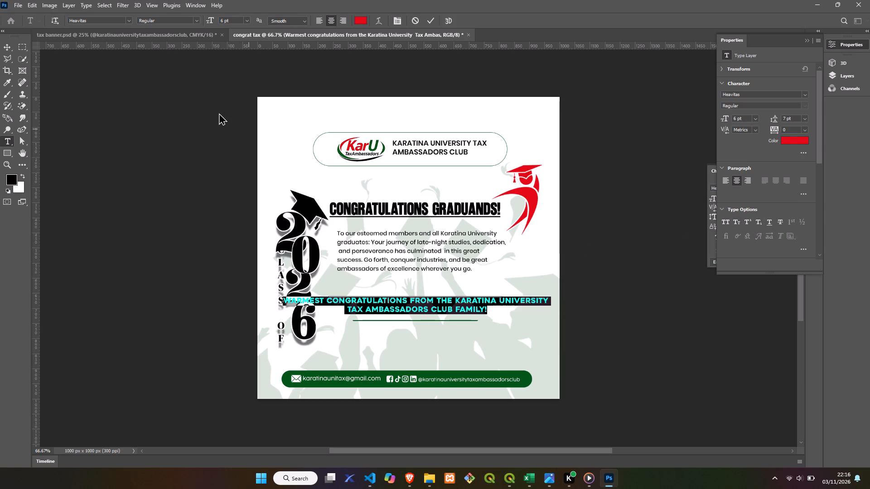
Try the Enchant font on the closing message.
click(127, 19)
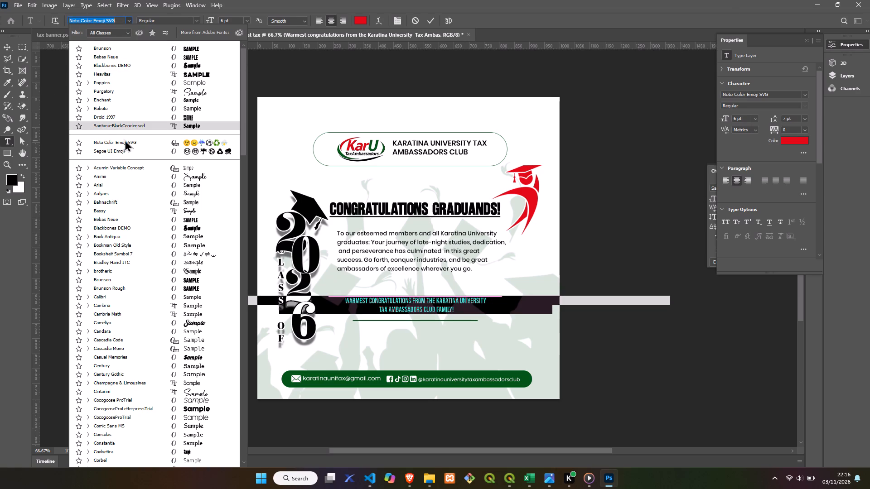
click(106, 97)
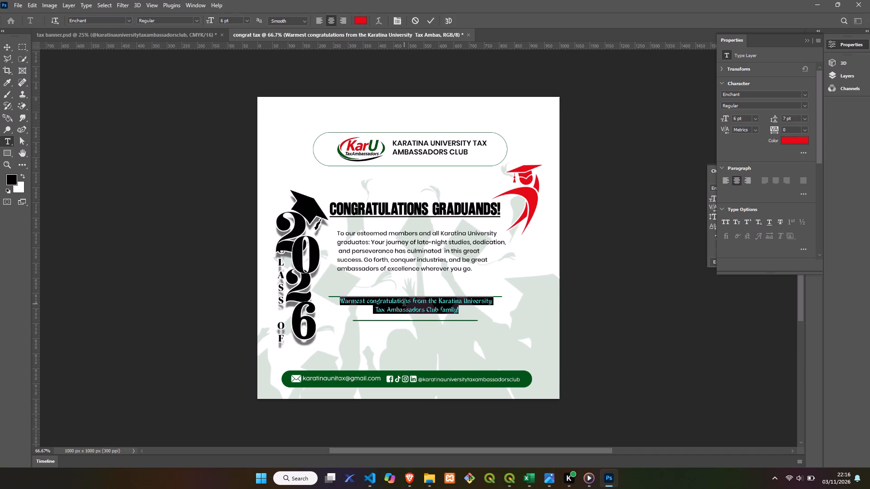
Move the closing message slightly down so it sits between the two green lines.
click(404, 304)
drag(409, 337, 406, 339)
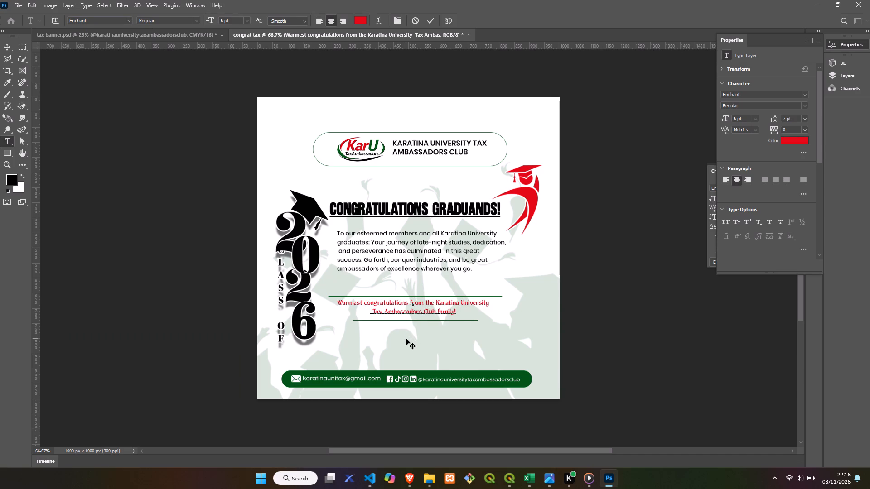
drag(406, 339, 405, 340)
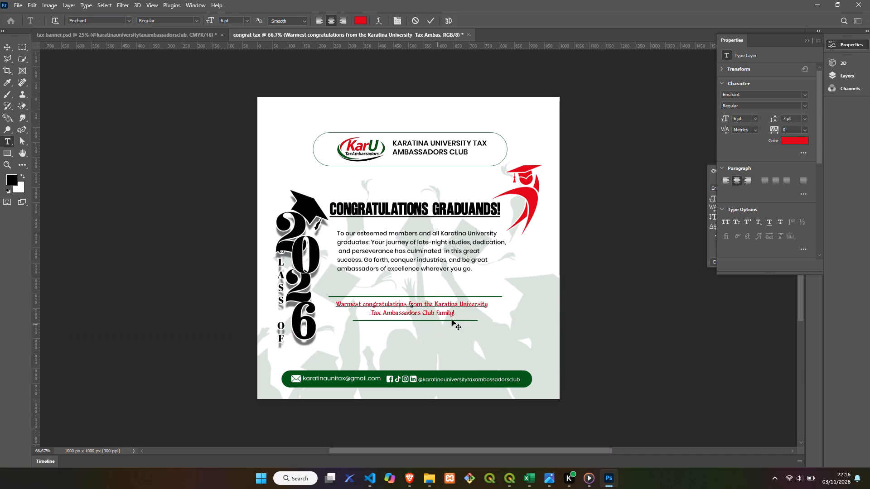
Select the whole two-line closing message and set its font to Purgatory.
drag(459, 314, 314, 292)
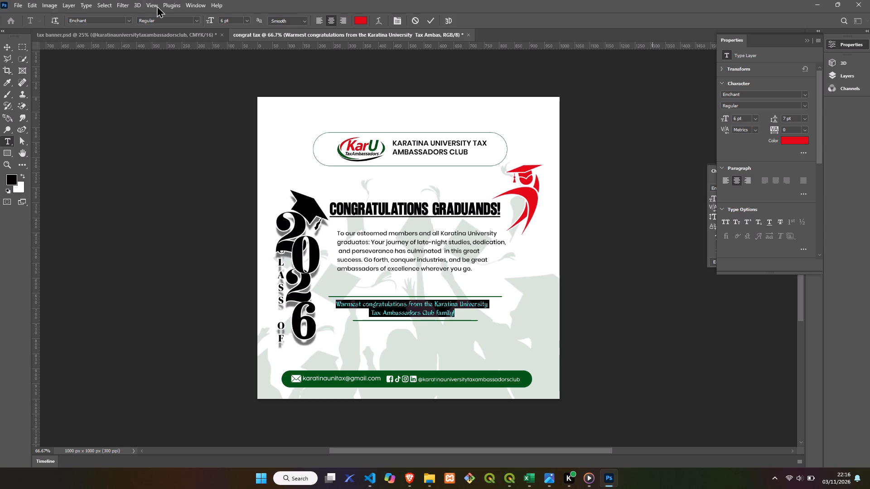
click(130, 20)
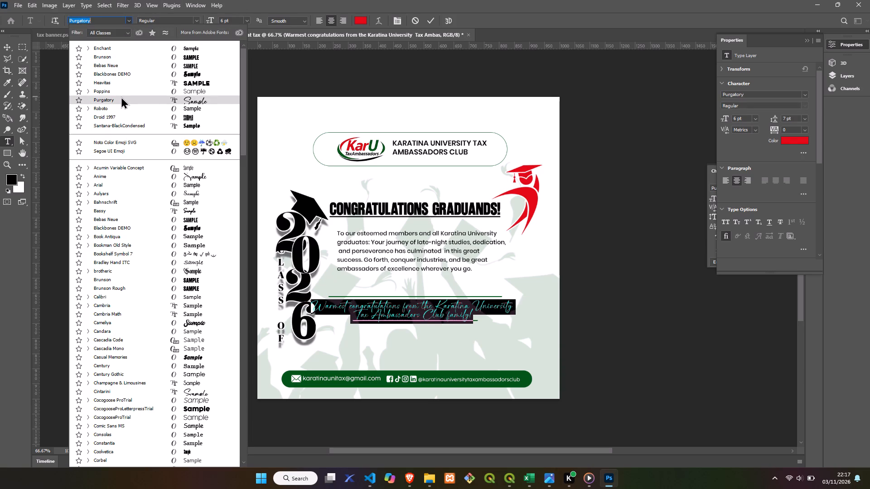
click(121, 96)
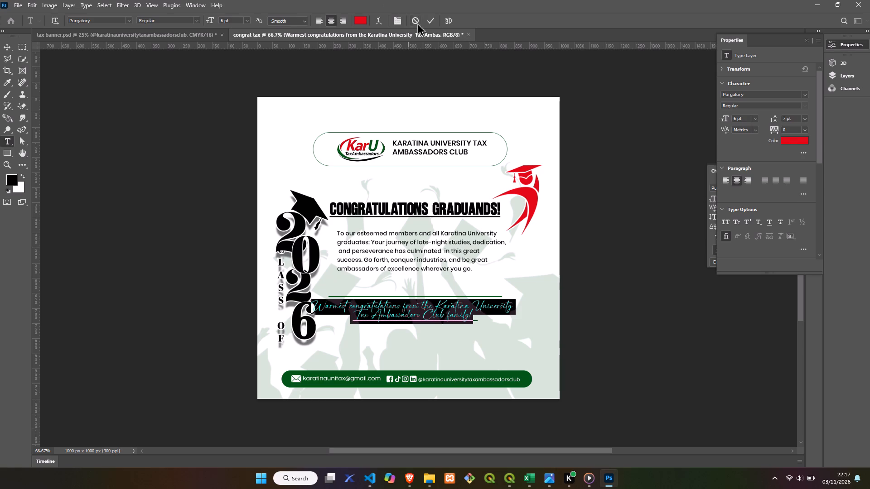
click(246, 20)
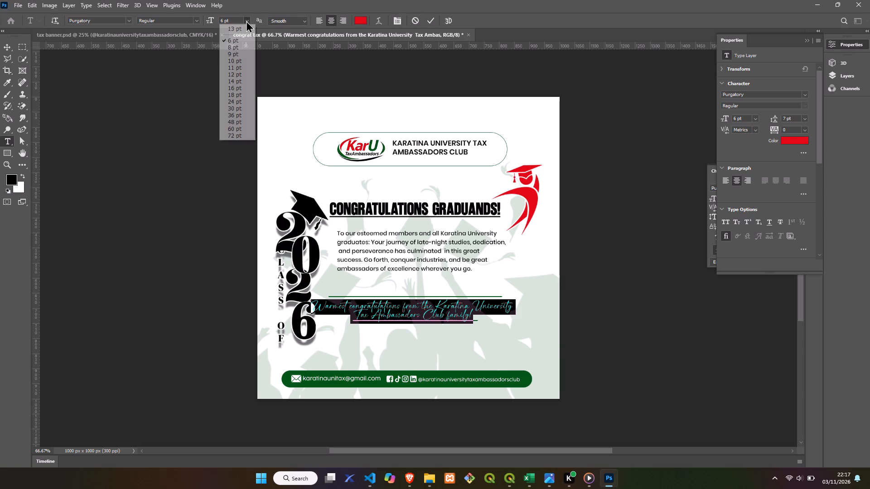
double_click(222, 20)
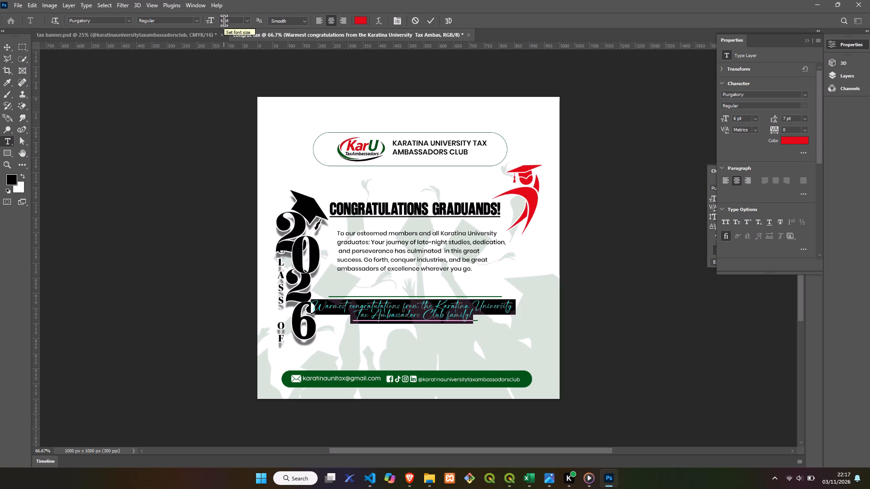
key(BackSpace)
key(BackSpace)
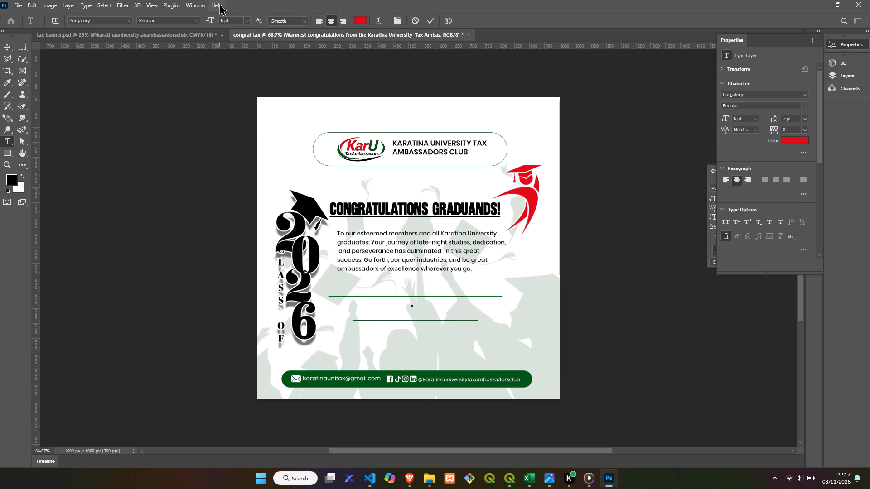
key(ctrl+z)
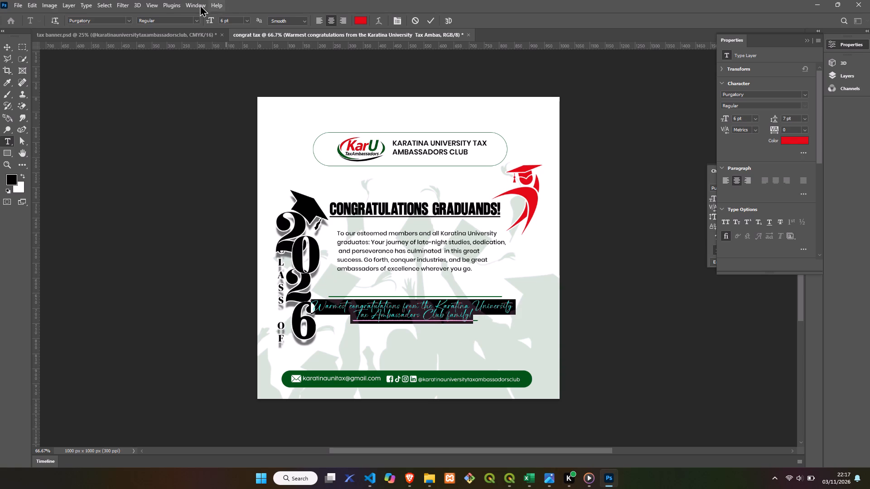
Set the closing message's font size to 5 pt and commit the text edit.
click(224, 20)
key(BackSpace)
key(BackSpace)
key(5)
click(431, 22)
Nudge the closing message slightly up between the two green lines.
click(401, 307)
click(401, 333)
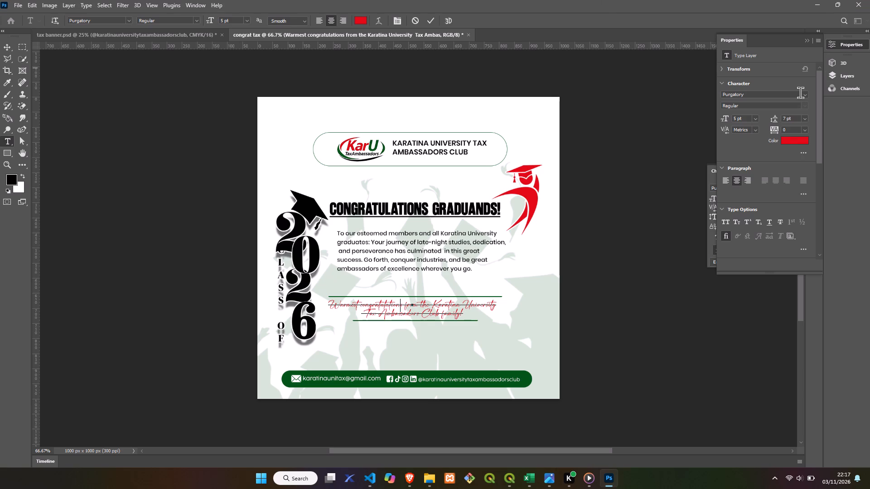
Add a 3 px outside Stroke to the closing message layer, in dark green 015518 sampled from the footer contact bar.
click(860, 76)
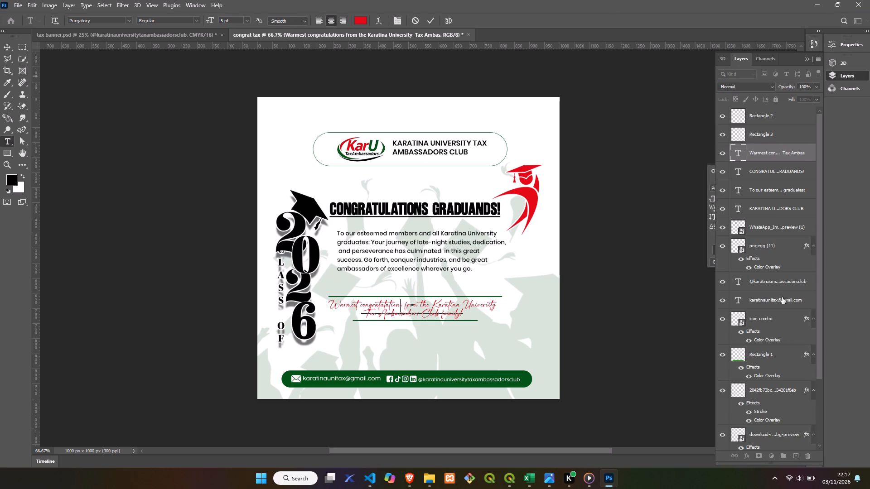
right_click(778, 145)
right_click(775, 152)
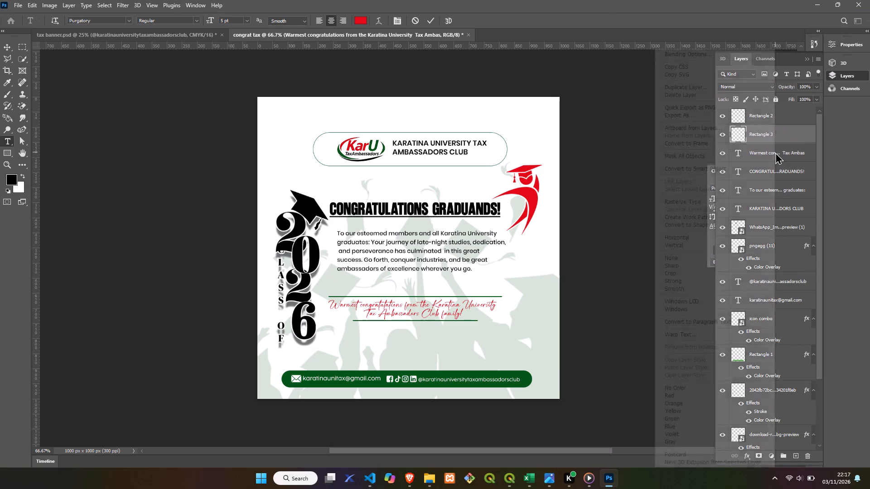
right_click(775, 152)
click(681, 52)
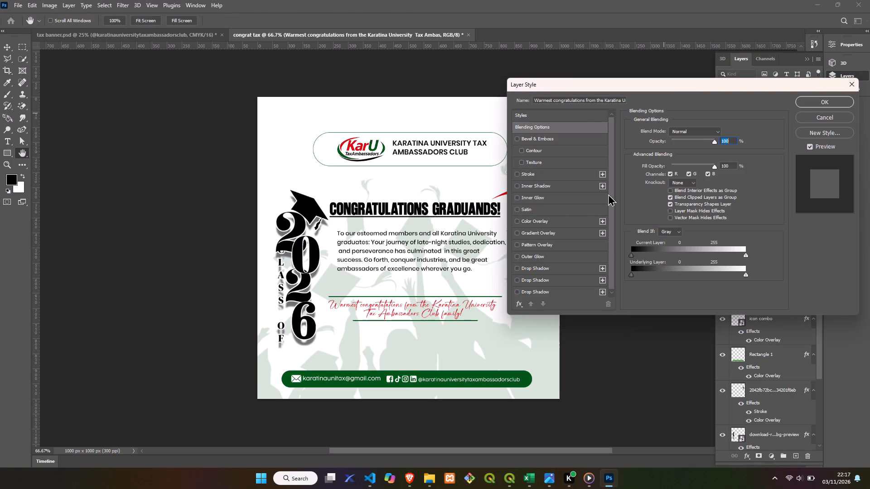
click(523, 174)
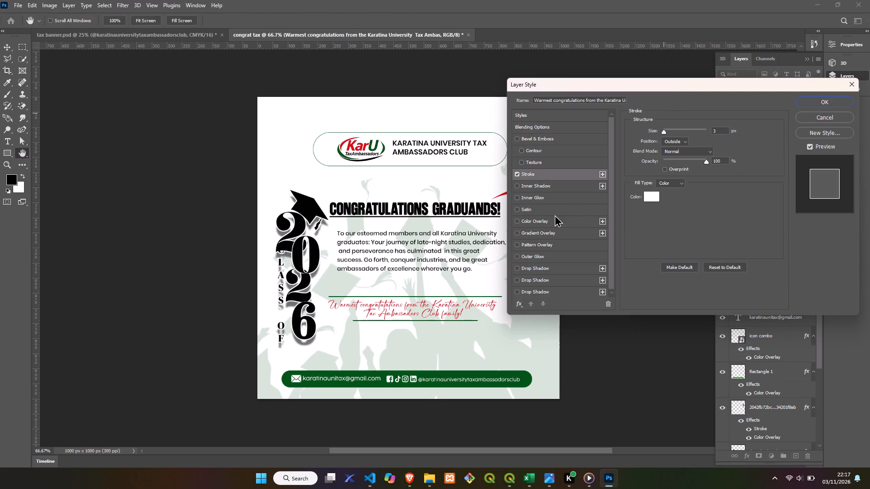
click(653, 196)
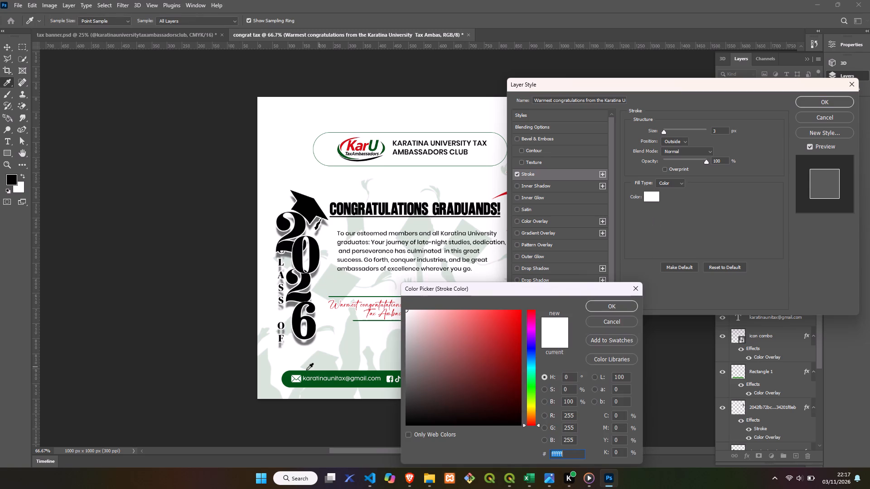
click(310, 375)
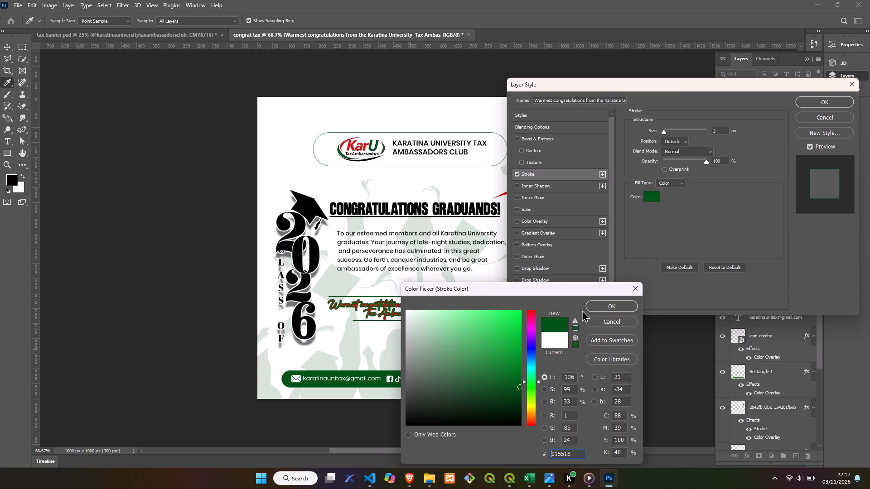
click(602, 306)
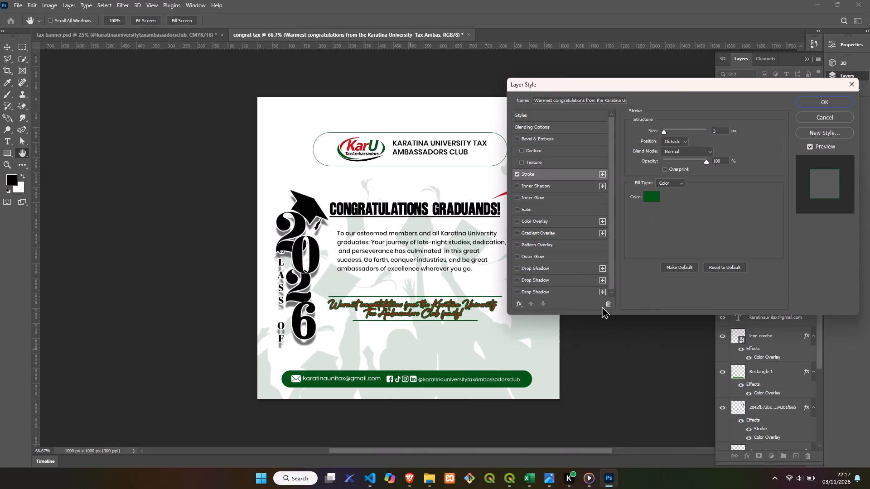
click(716, 129)
key(Return)
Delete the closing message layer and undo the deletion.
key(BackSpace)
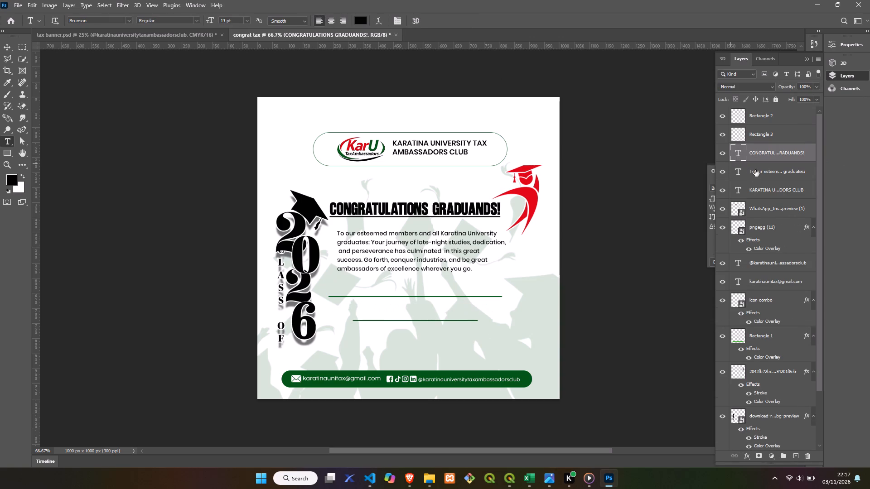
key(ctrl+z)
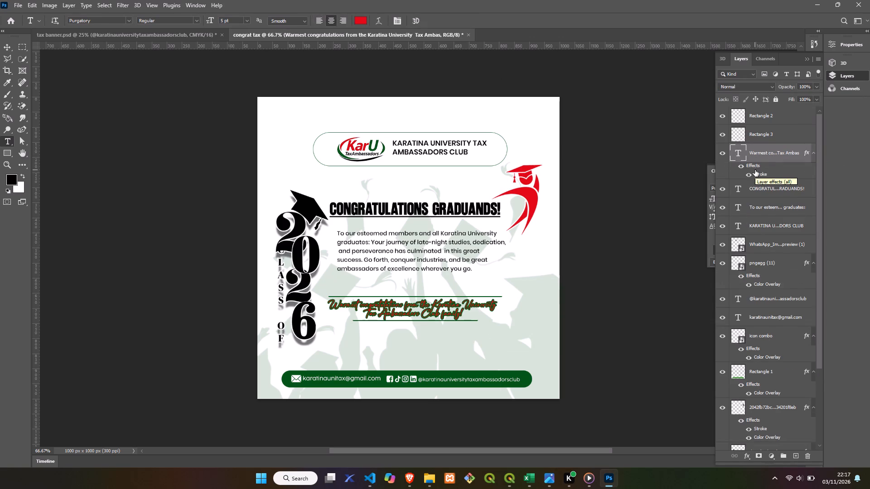
Change the closing message's stroke colour to white (ffffff), sampled from the poster background.
right_click(762, 150)
click(668, 48)
right_click(765, 149)
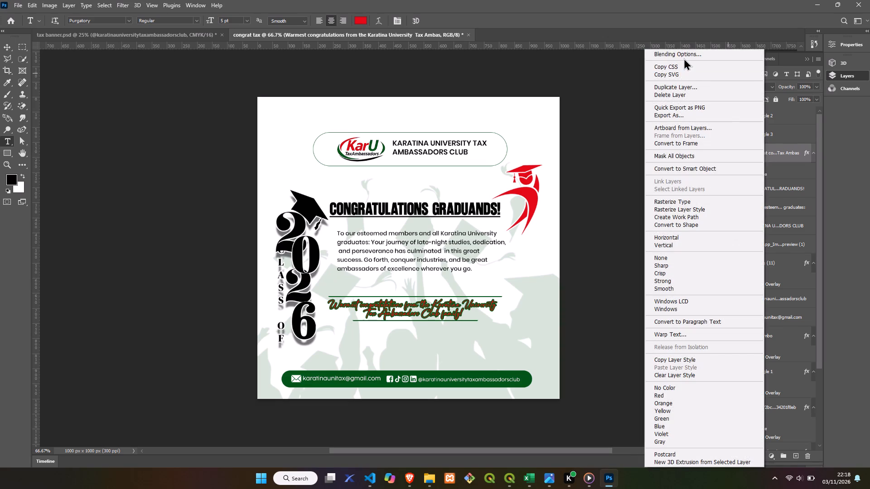
click(683, 56)
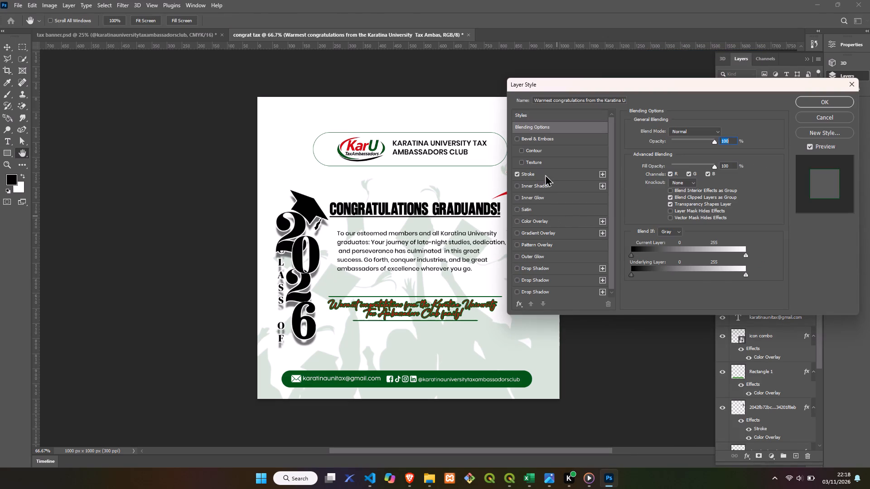
click(545, 174)
click(649, 195)
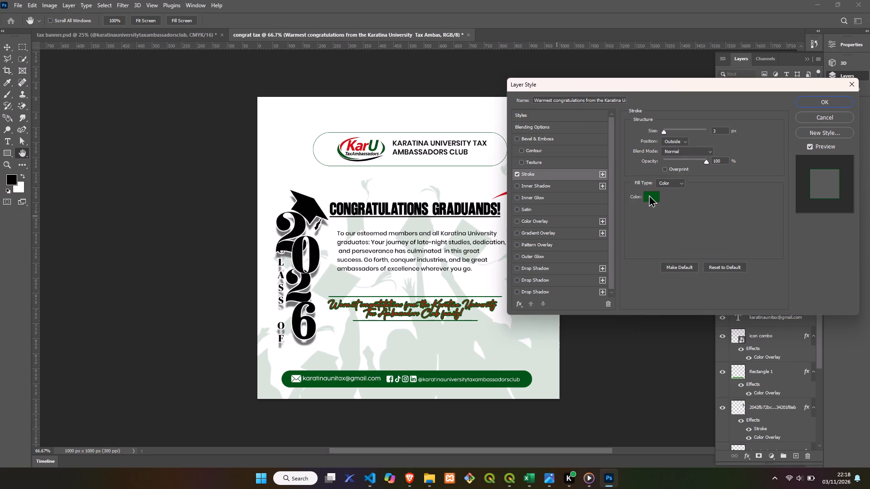
click(301, 104)
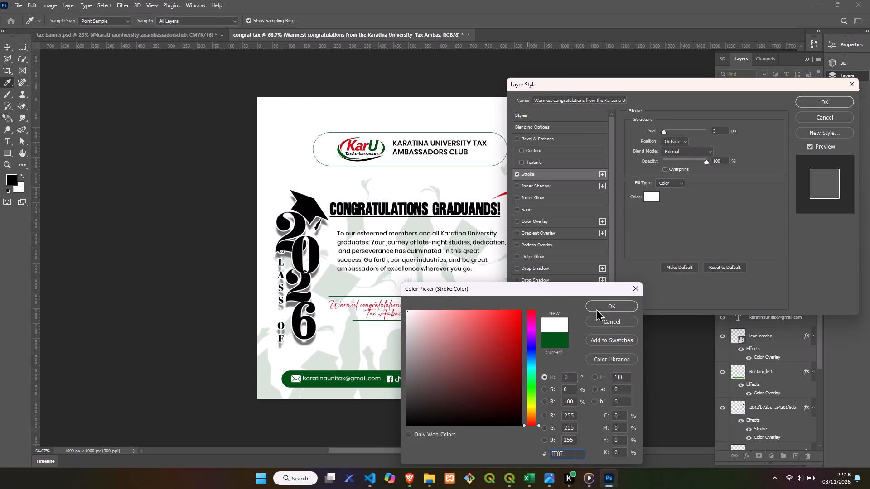
click(604, 305)
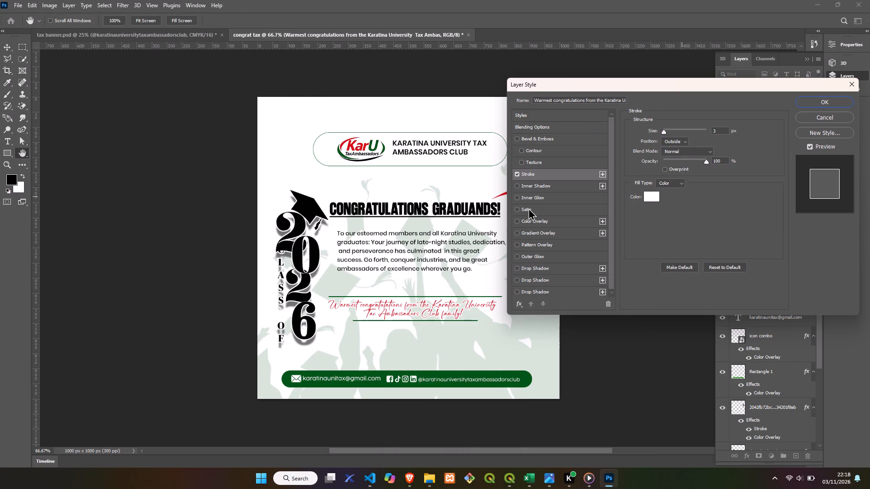
Add a Color Overlay to the closing message in near-black 030303, sampled from the CONGRATULATIONS GRADUANDS! headline.
click(528, 220)
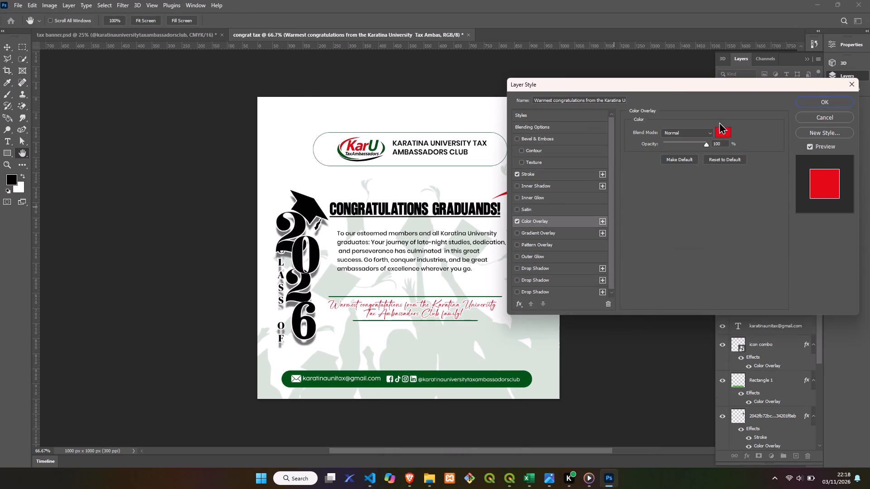
click(722, 132)
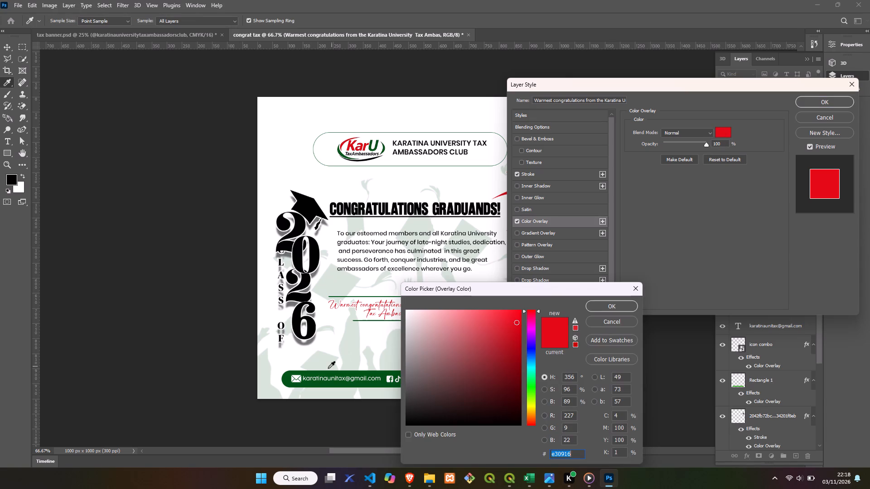
click(335, 374)
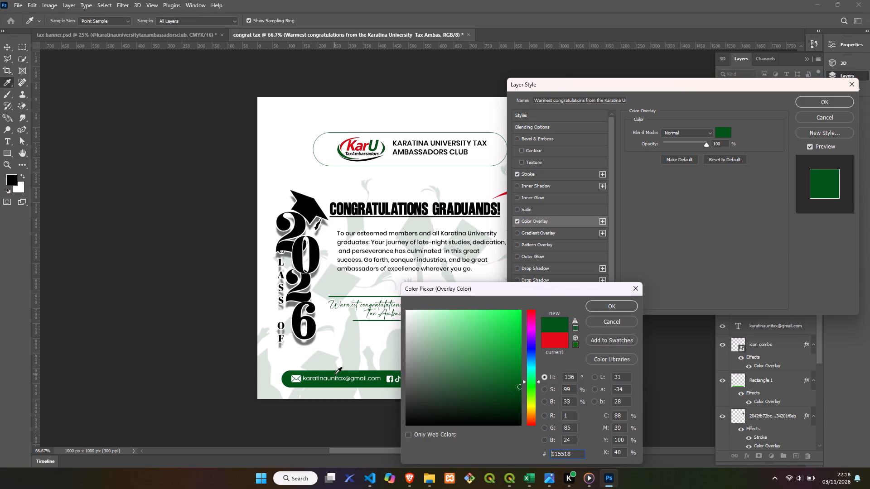
click(387, 208)
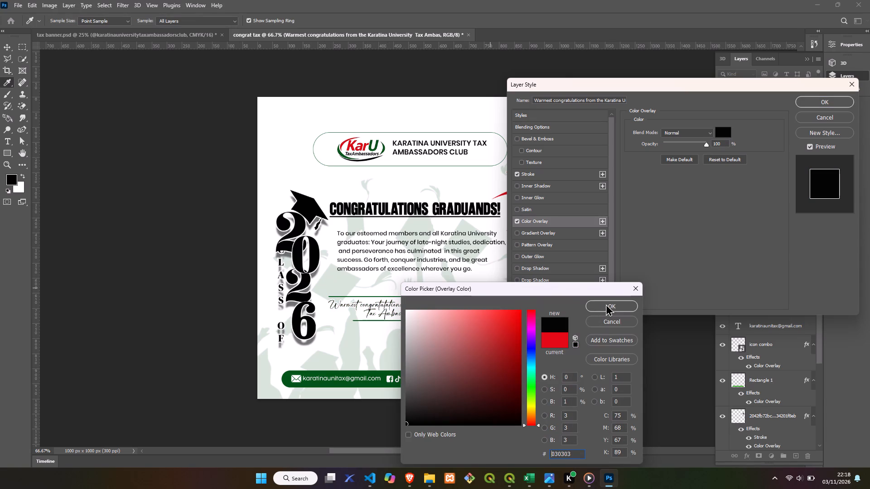
click(612, 305)
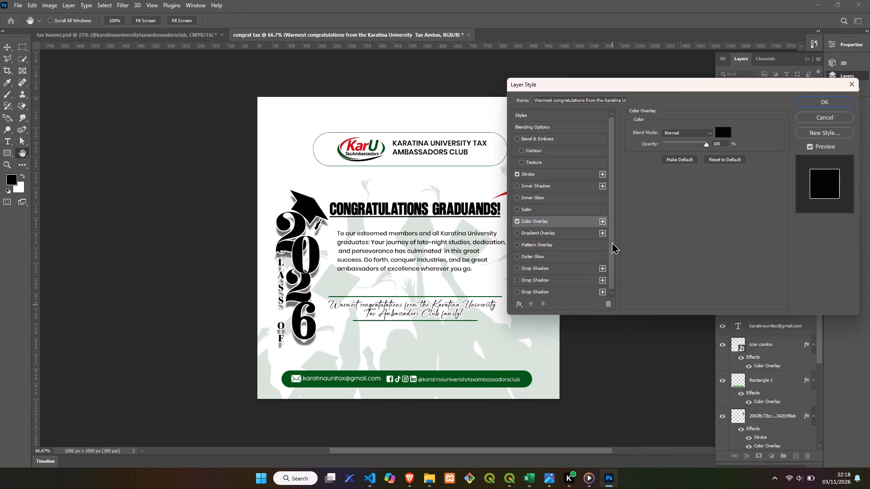
Add a Drop Shadow to the closing message with its distance reduced to 7 px, and apply the layer style.
click(515, 268)
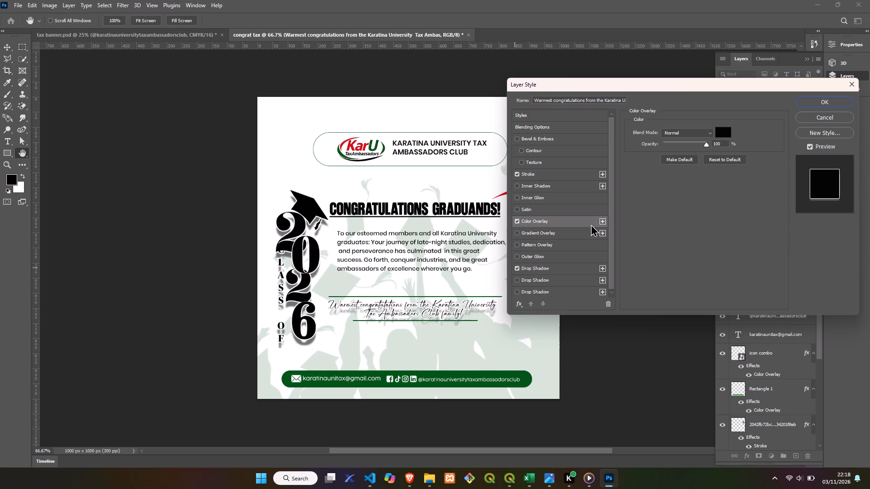
click(529, 267)
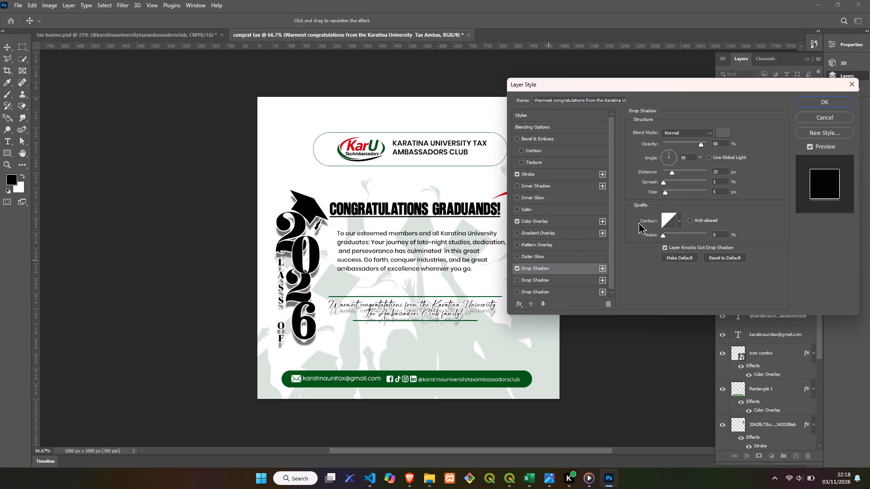
drag(671, 171, 667, 173)
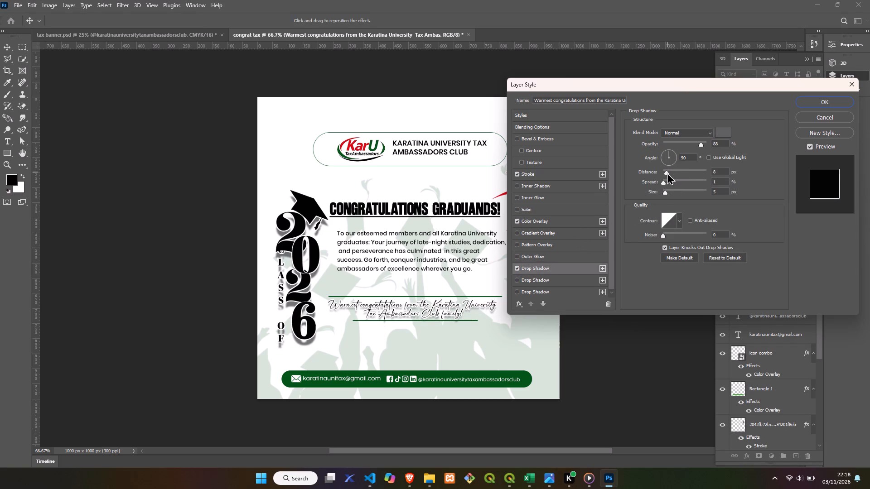
drag(667, 173, 667, 173)
drag(667, 173, 667, 173)
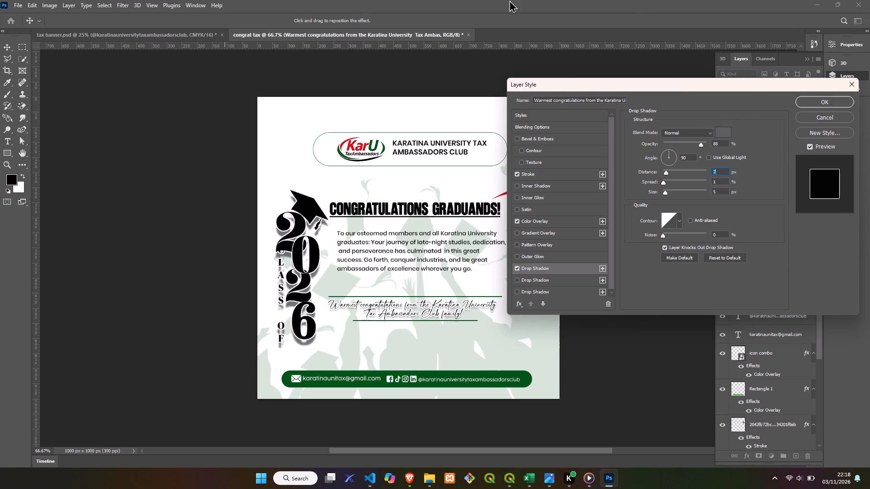
click(828, 99)
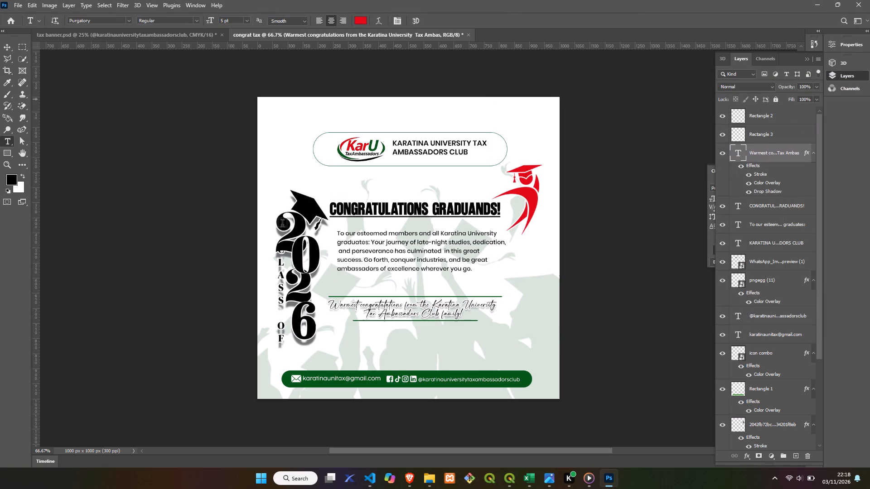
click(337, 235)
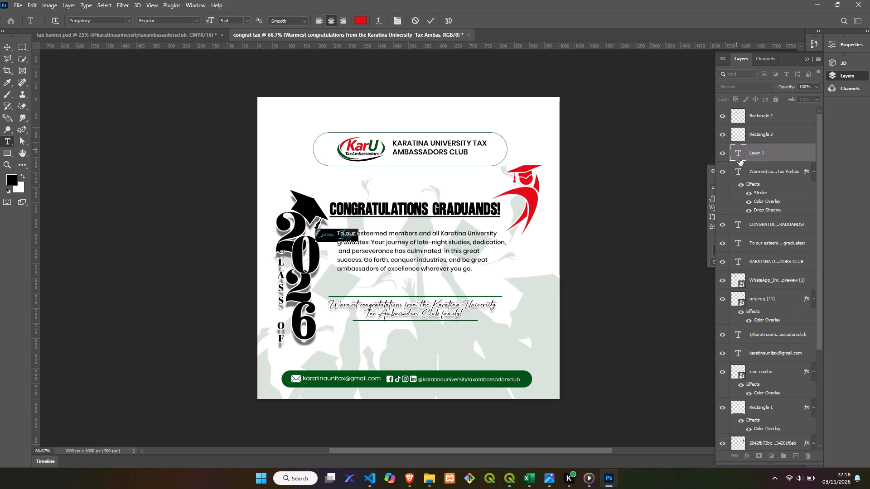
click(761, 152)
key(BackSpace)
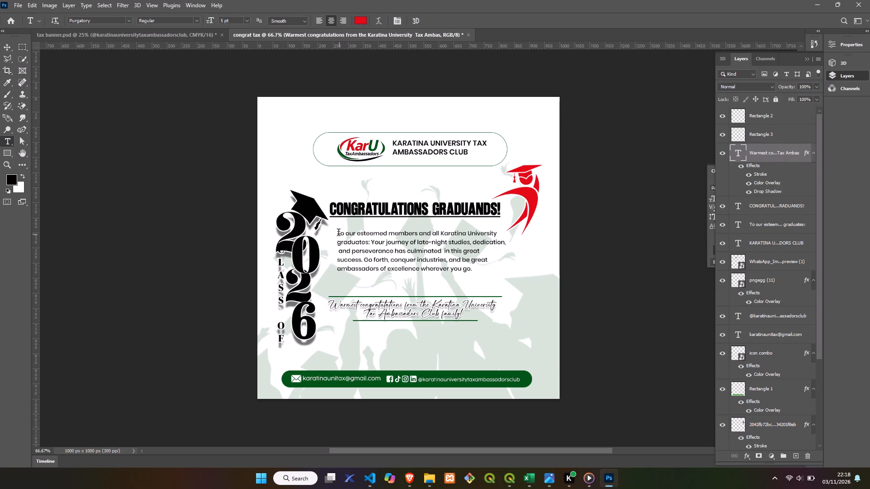
Recolour the whole body paragraph to dark green 015117, starting from the footer contact bar's green.
drag(338, 234, 511, 288)
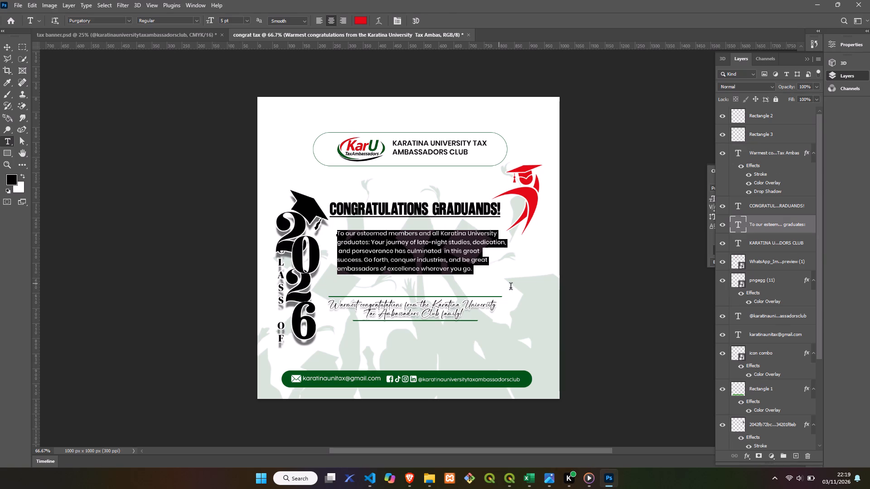
drag(511, 288, 517, 284)
click(362, 20)
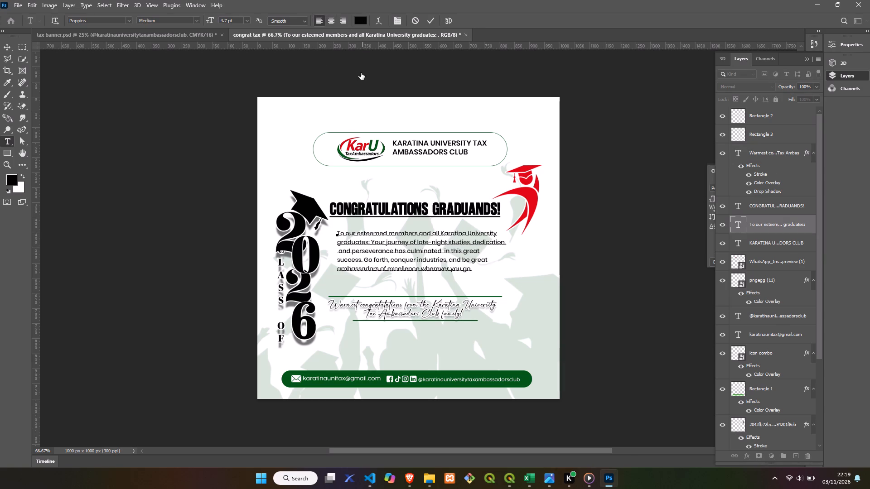
click(331, 374)
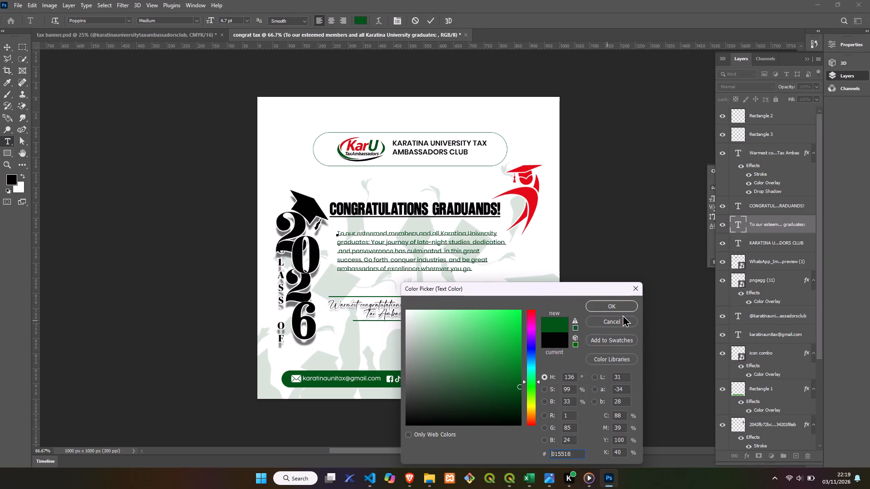
click(521, 396)
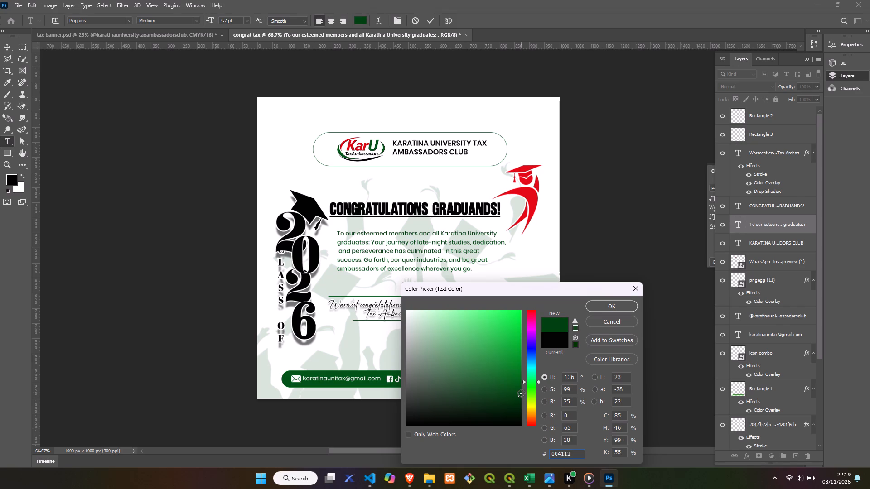
click(520, 388)
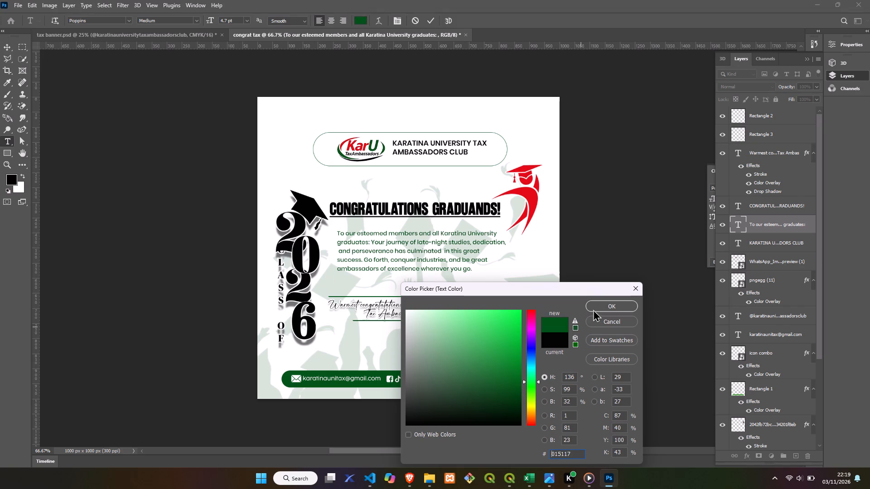
click(599, 305)
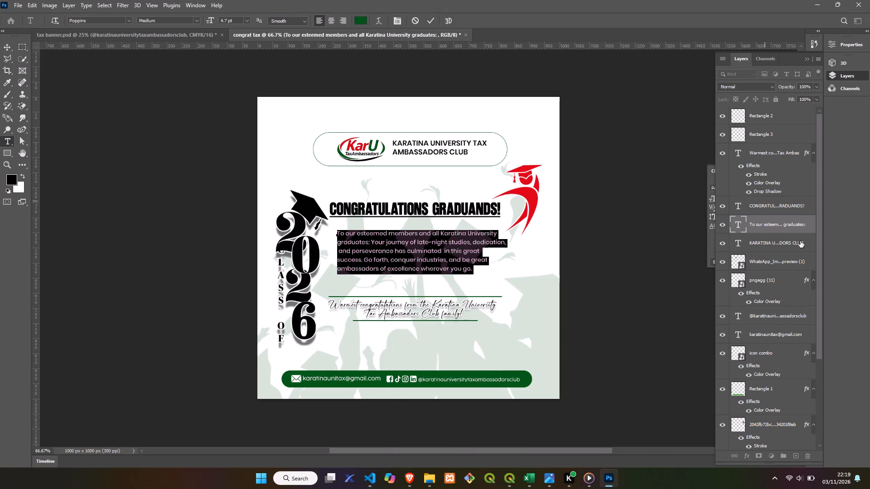
click(430, 19)
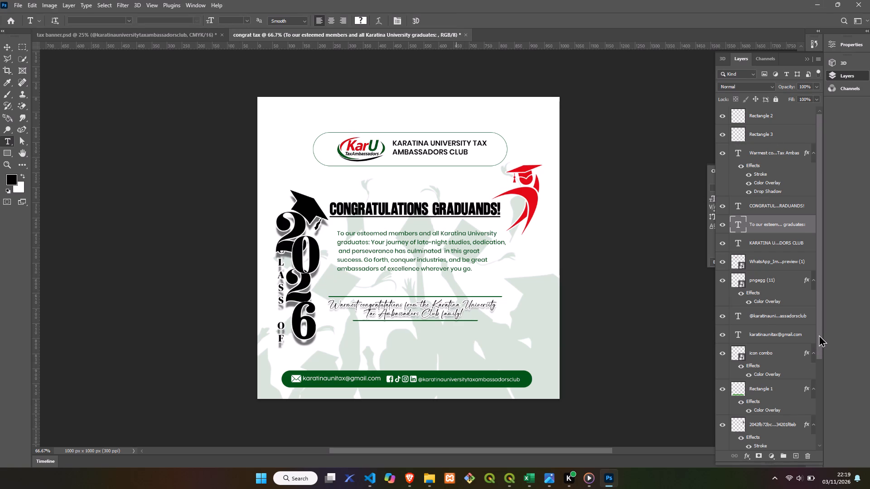
Apply a Gaussian Blur with a 2.5-pixel radius to the faded graduates silhouette layer behind the text.
drag(819, 335, 812, 412)
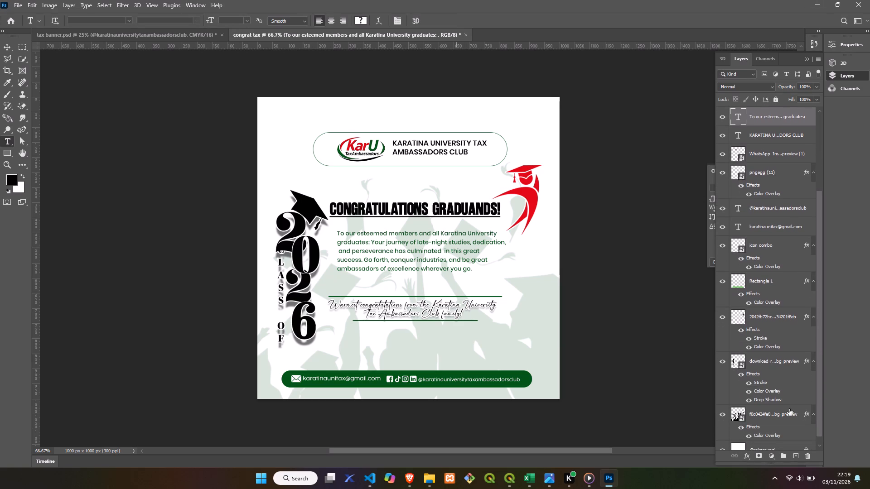
click(789, 409)
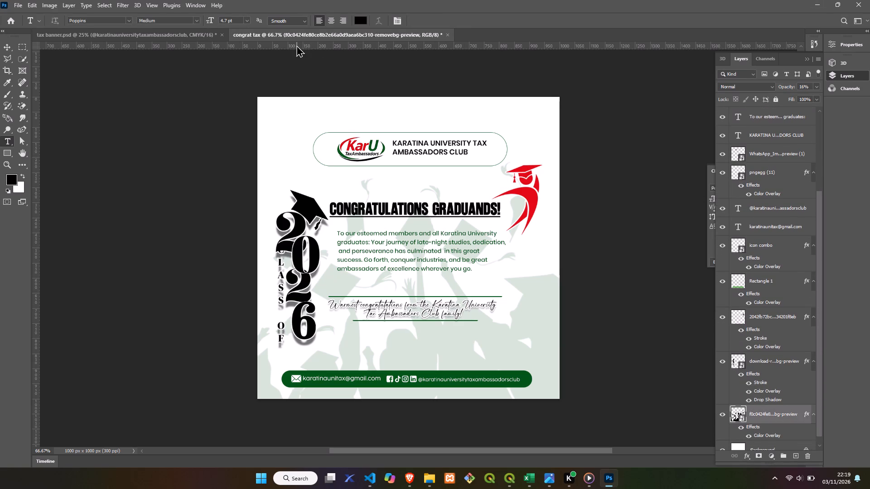
click(118, 3)
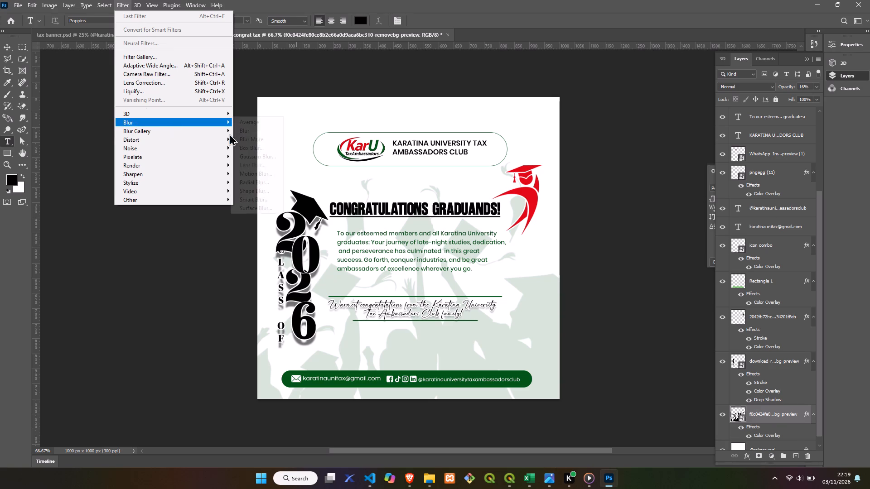
click(254, 152)
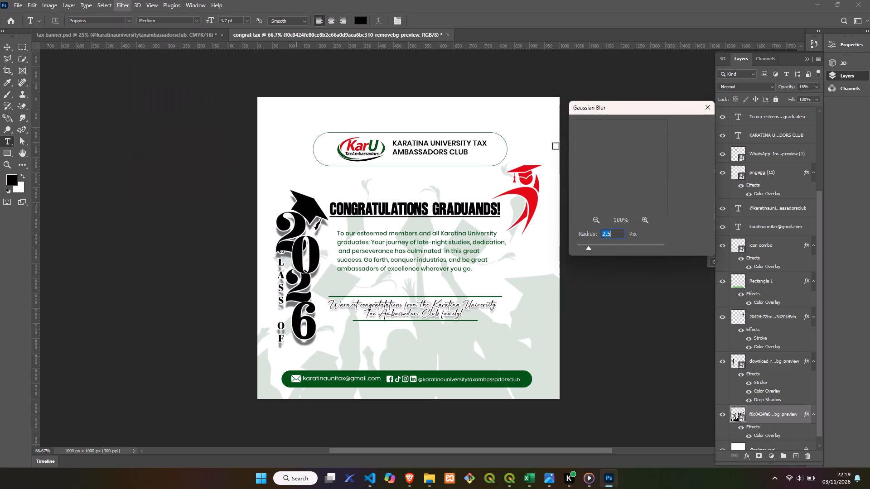
click(588, 246)
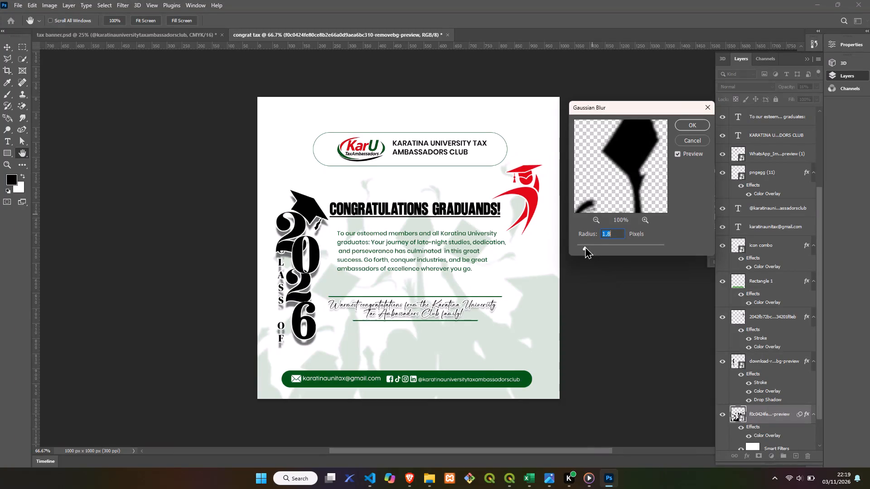
drag(584, 246, 589, 246)
click(696, 124)
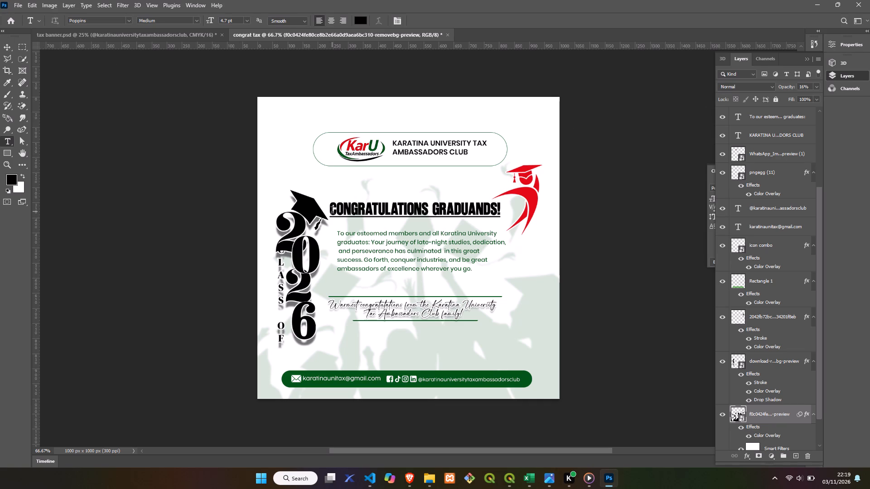
Add a 3 px outside white Stroke and a Drop Shadow to the CONGRATULATIONS GRADUANDS! headline layer.
click(3, 49)
click(406, 207)
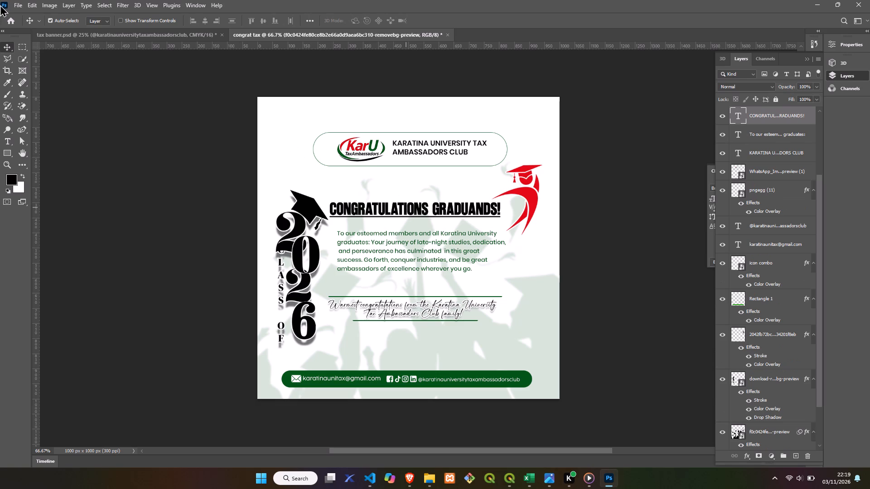
right_click(788, 119)
click(709, 53)
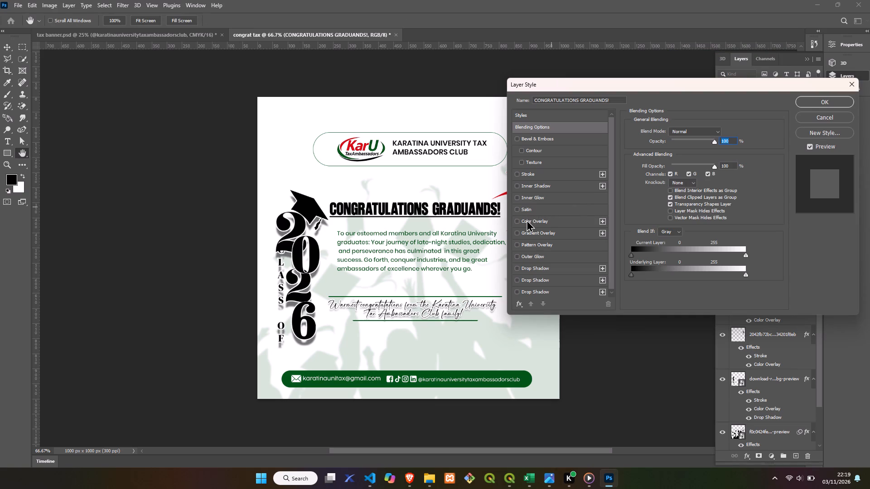
click(530, 174)
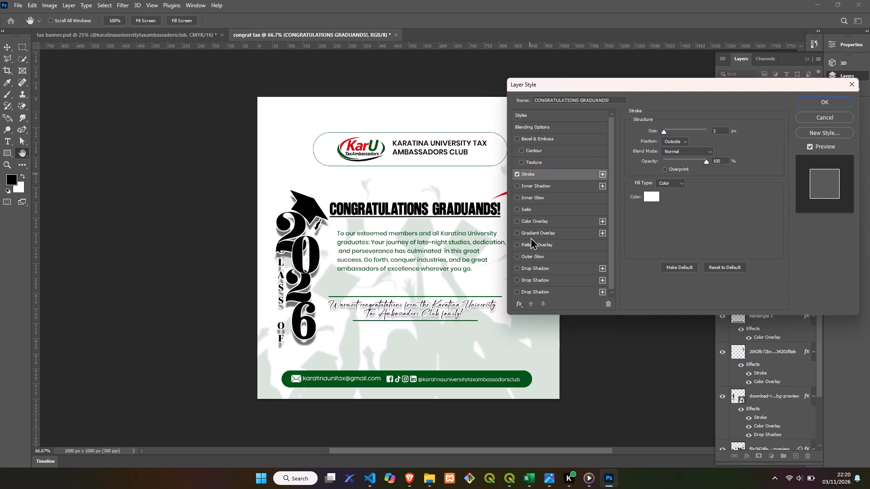
click(519, 267)
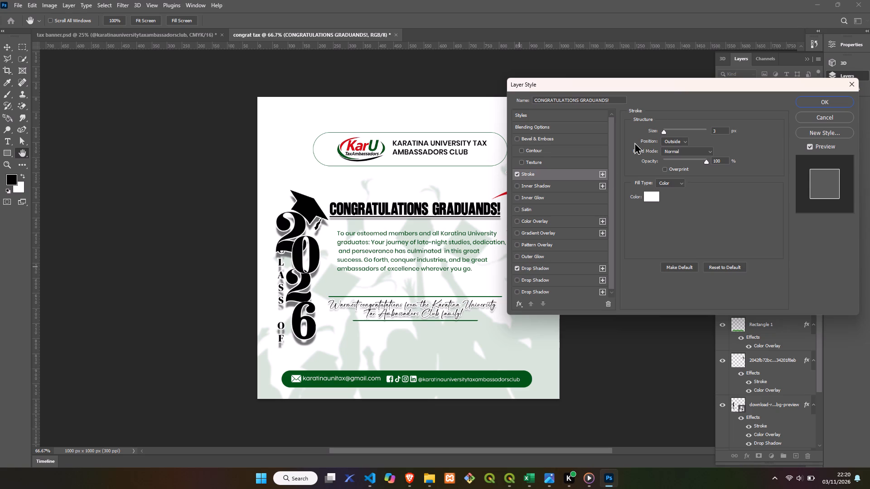
Add a Color Overlay to the CONGRATULATIONS GRADUANDS! headline in red e30916, sampled from the graduate figure, and apply the style.
drag(668, 86, 739, 81)
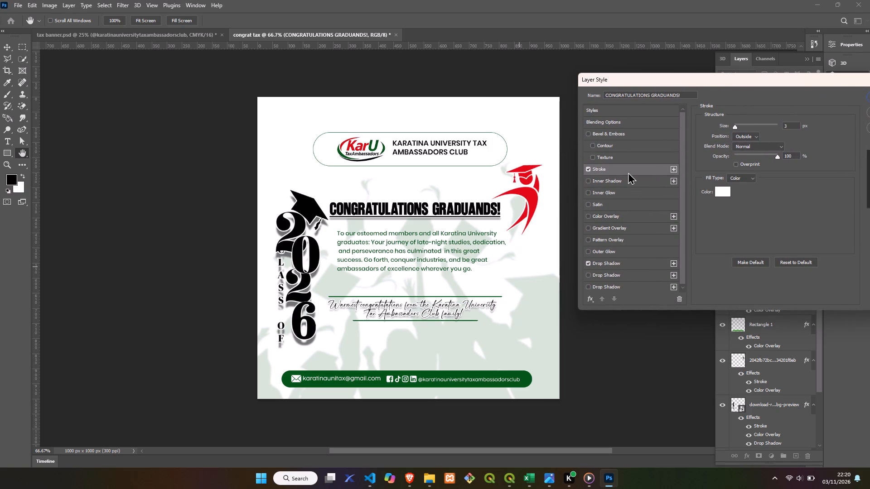
click(616, 218)
click(798, 126)
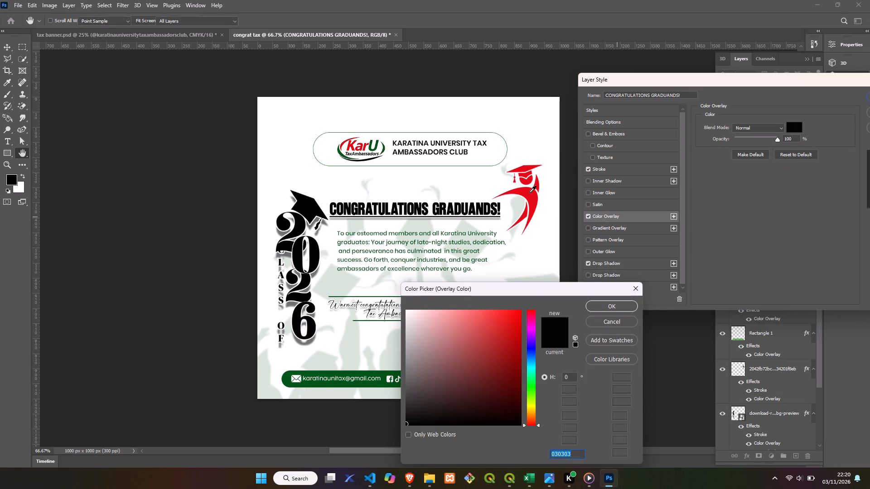
click(529, 193)
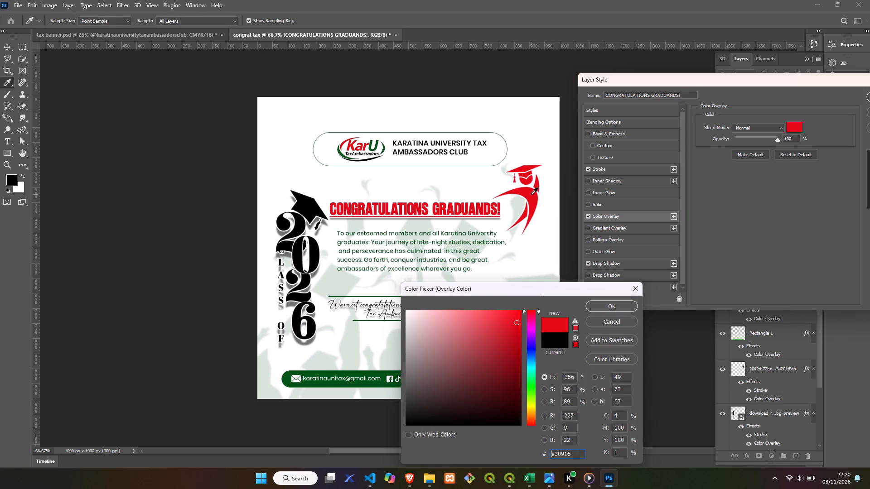
click(603, 304)
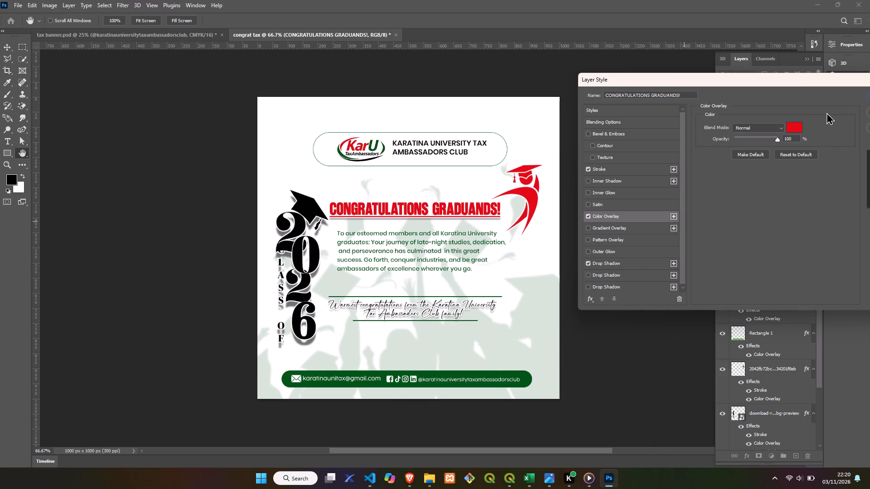
drag(843, 80, 760, 86)
click(808, 106)
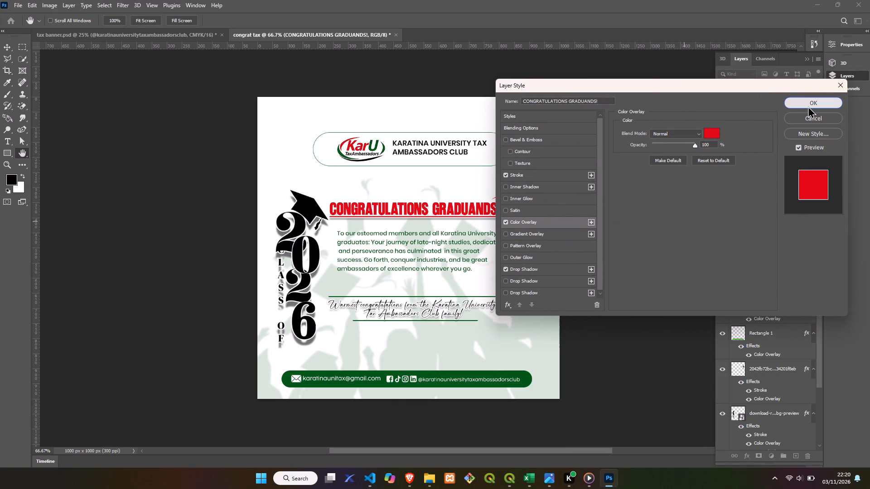
Change the red graduate figure's Color Overlay to black, sampled from the graduation cap on the 2026 graphic, and apply the style.
click(531, 201)
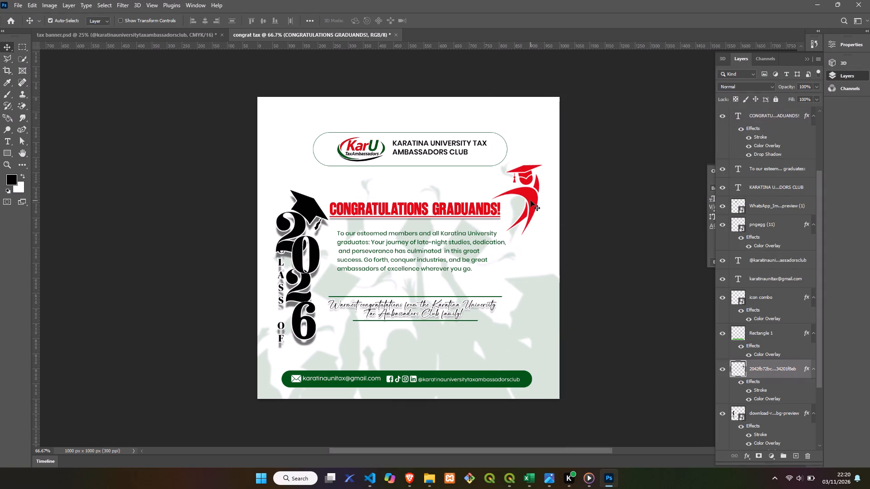
right_click(774, 367)
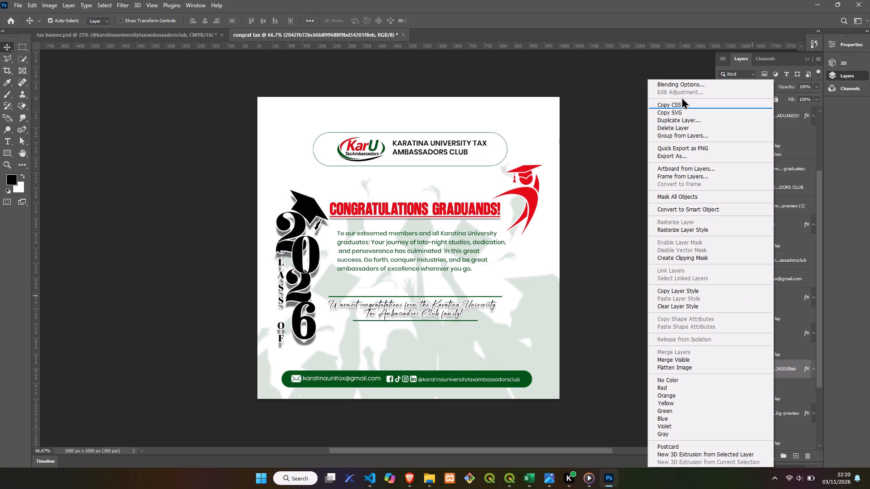
click(682, 85)
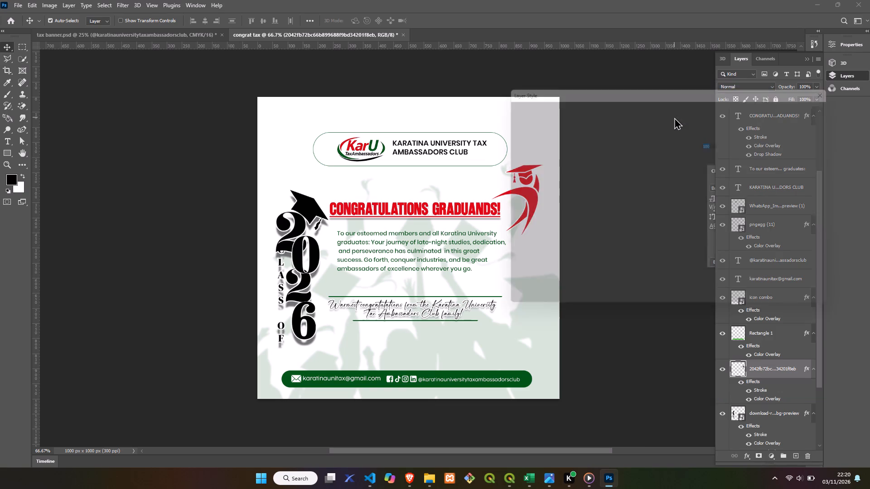
click(524, 223)
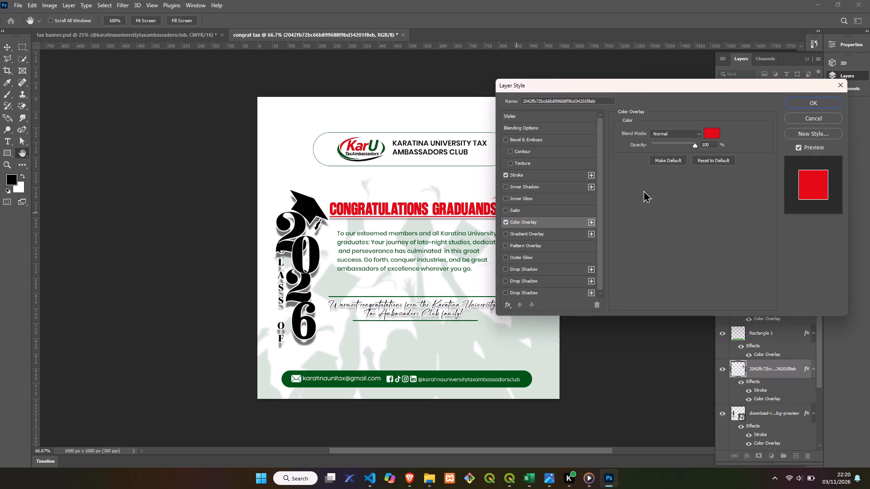
click(711, 134)
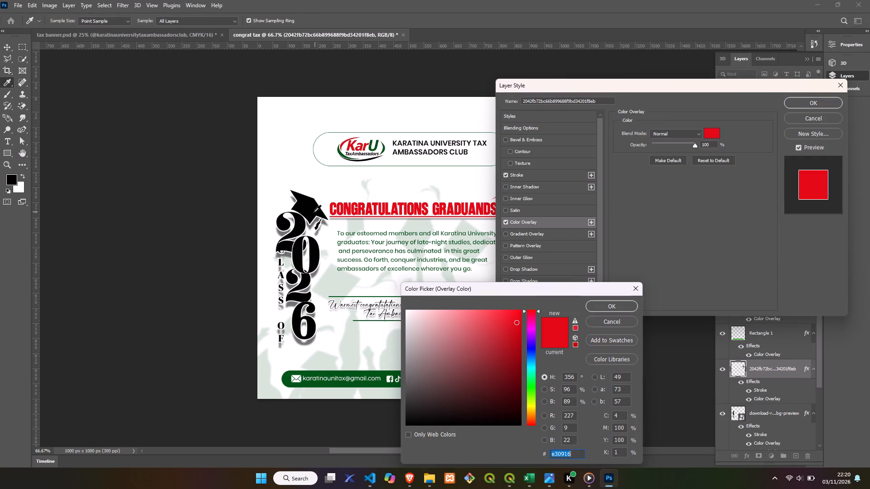
click(314, 211)
click(616, 306)
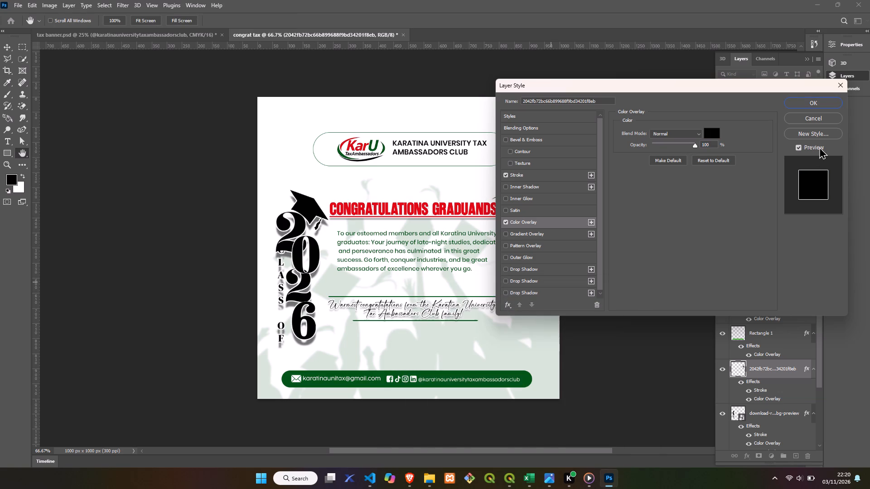
click(826, 105)
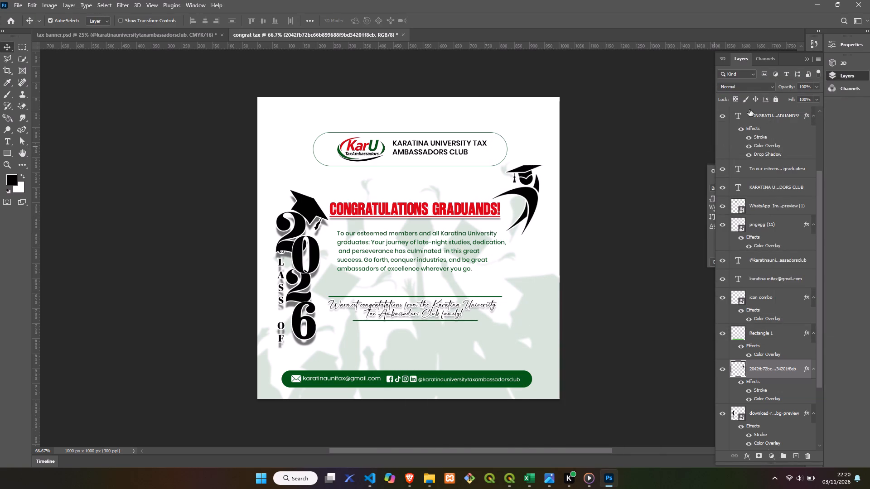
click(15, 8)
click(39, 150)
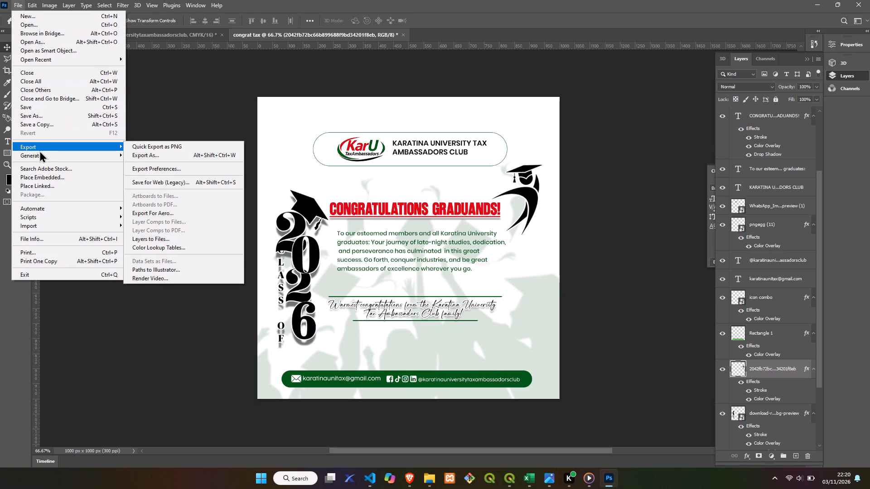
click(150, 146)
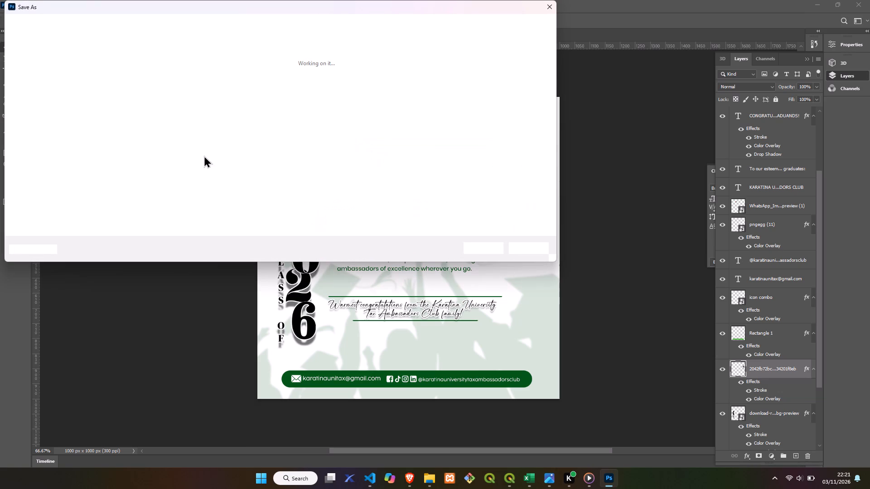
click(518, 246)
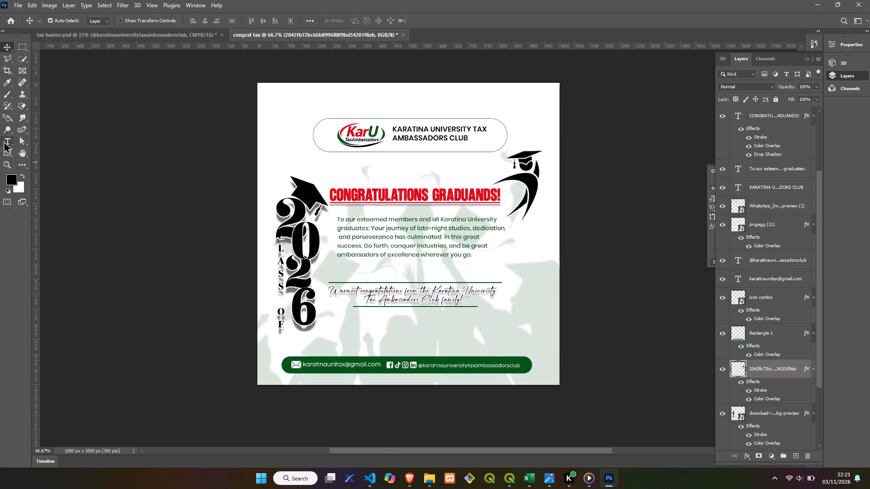
Centre-align the whole body paragraph and reposition it centred beneath the CONGRATULATIONS GRADUANDS! headline.
click(4, 141)
drag(338, 220, 402, 240)
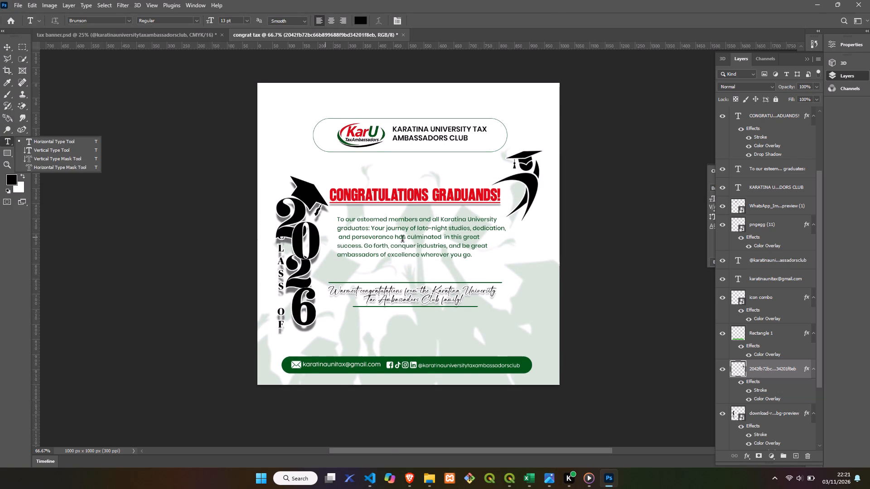
drag(402, 240, 473, 261)
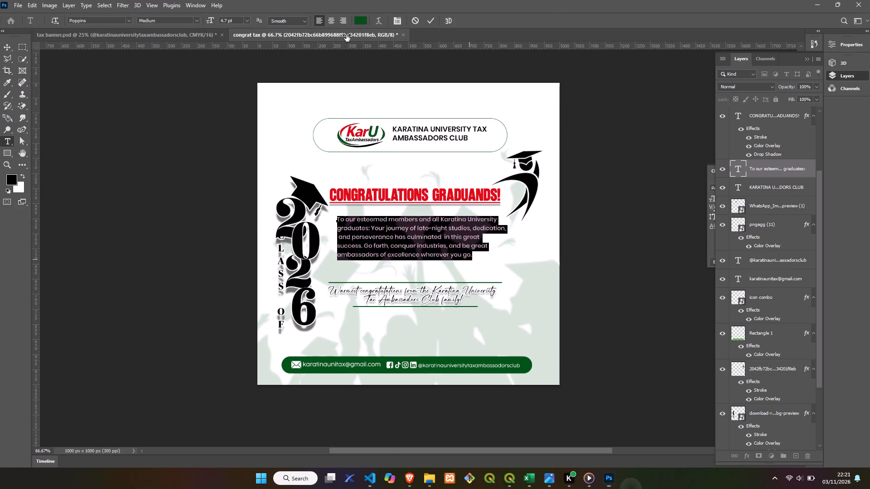
click(328, 17)
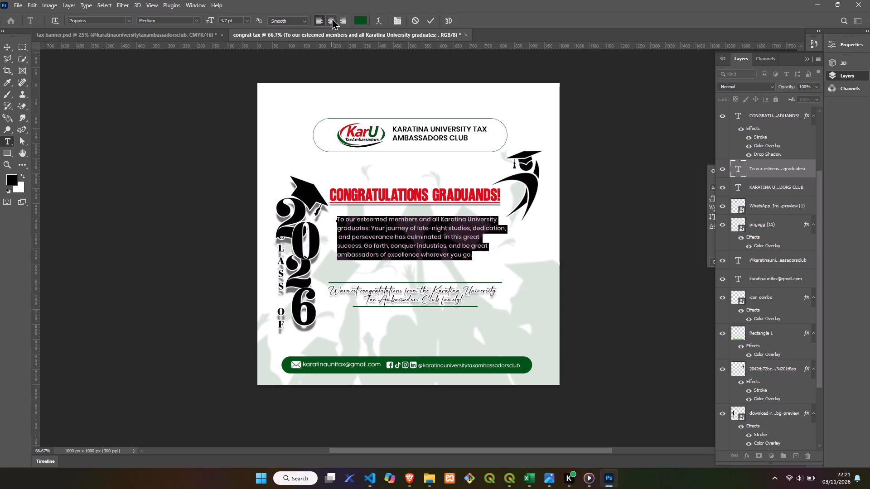
click(331, 19)
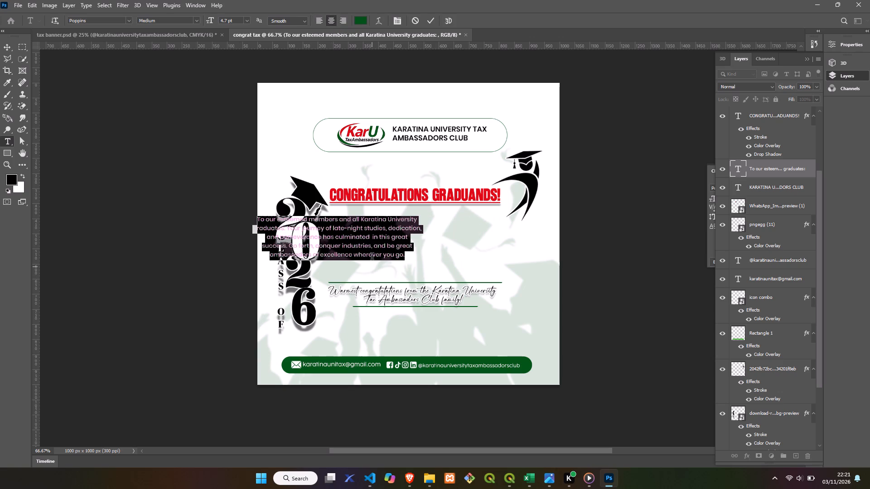
drag(387, 206, 456, 209)
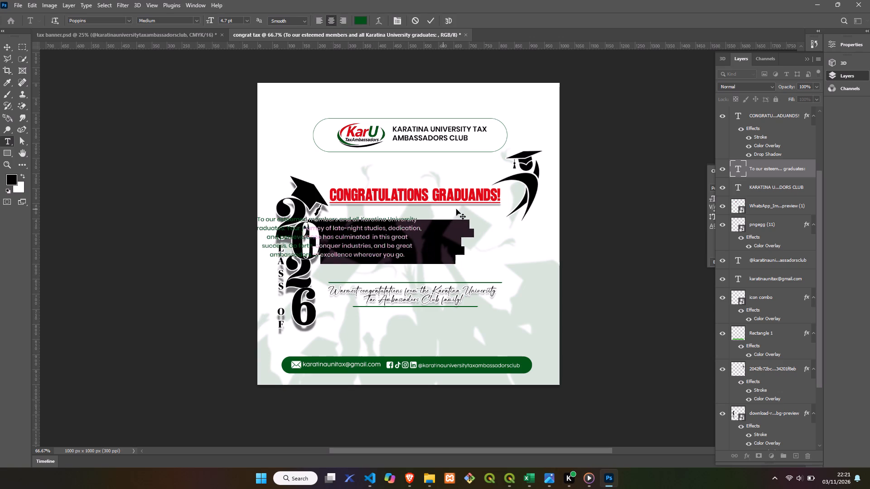
drag(456, 209, 464, 206)
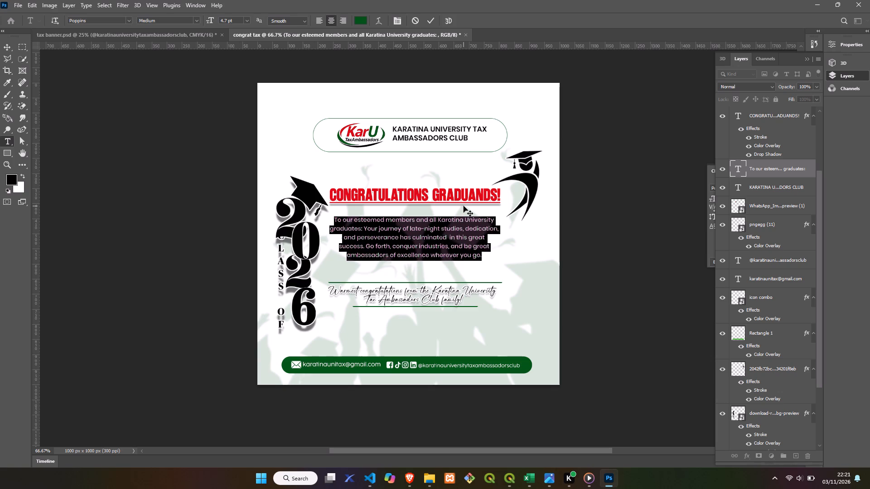
drag(464, 206, 464, 205)
drag(464, 205, 464, 203)
click(430, 21)
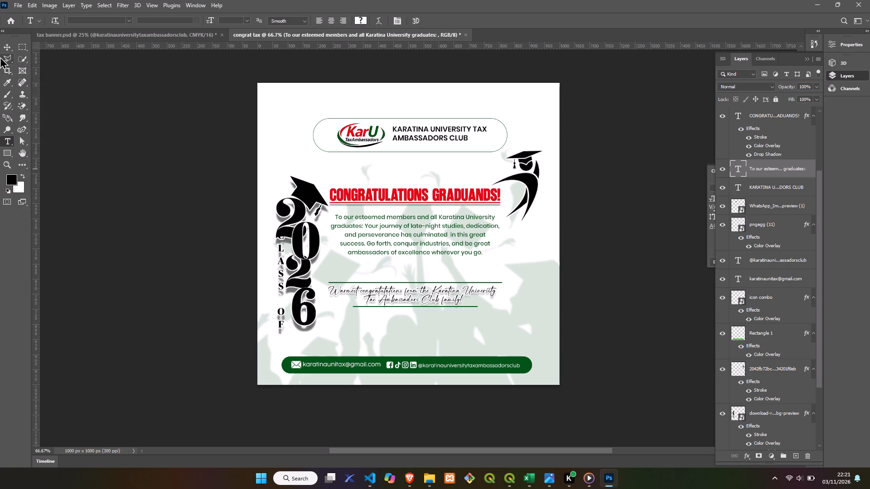
Quick-export the poster as a PNG named congrat tax.png to the Desktop.
click(18, 4)
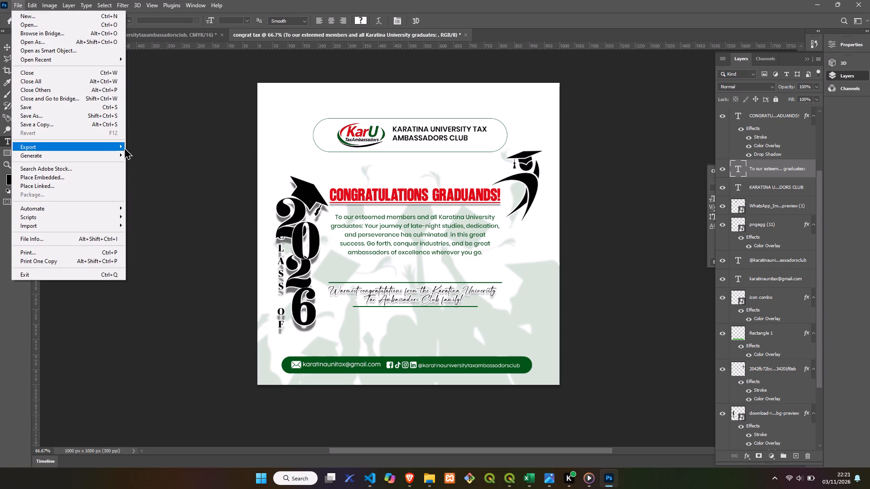
click(136, 144)
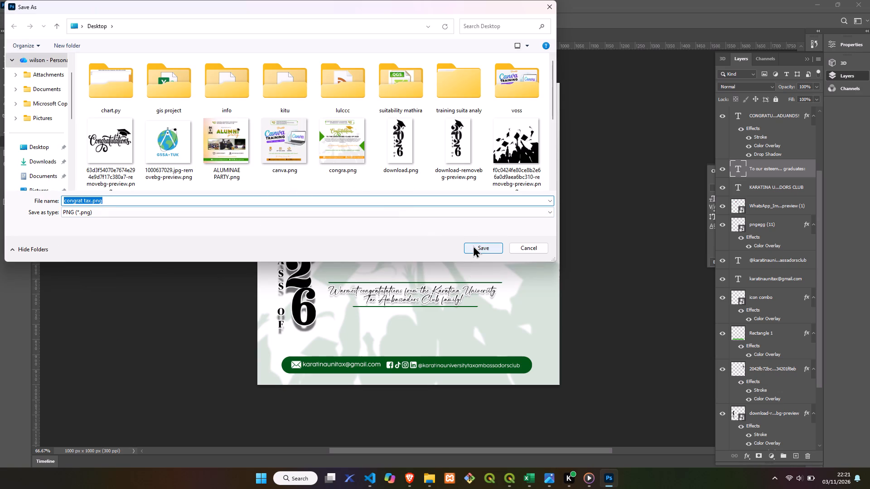
click(473, 245)
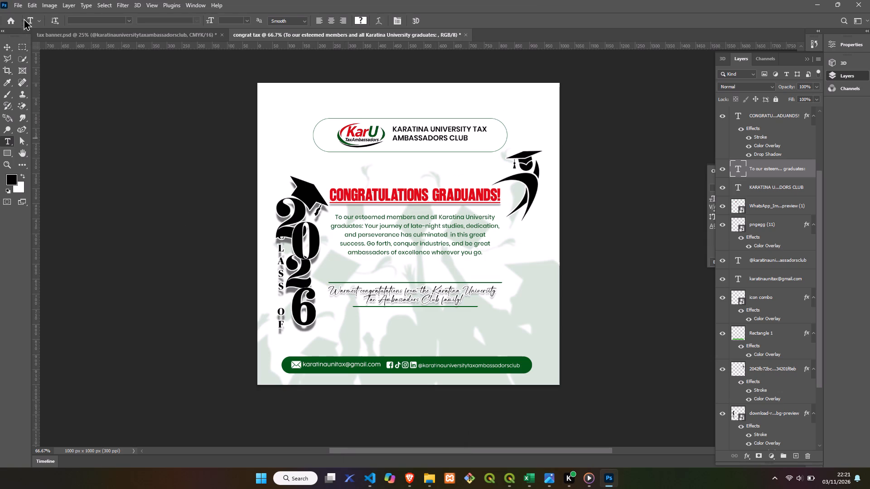
Save the poster document in Photoshop format as congrat tax.psd, accepting the format options.
click(21, 3)
click(35, 105)
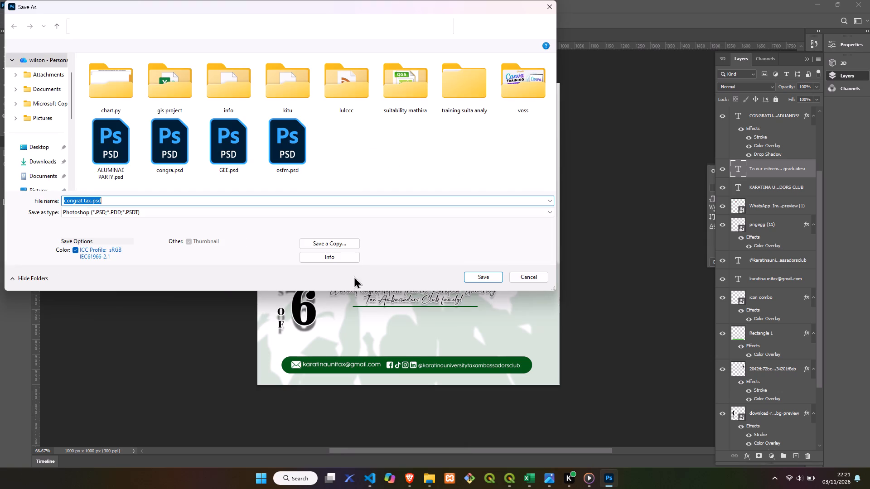
click(473, 278)
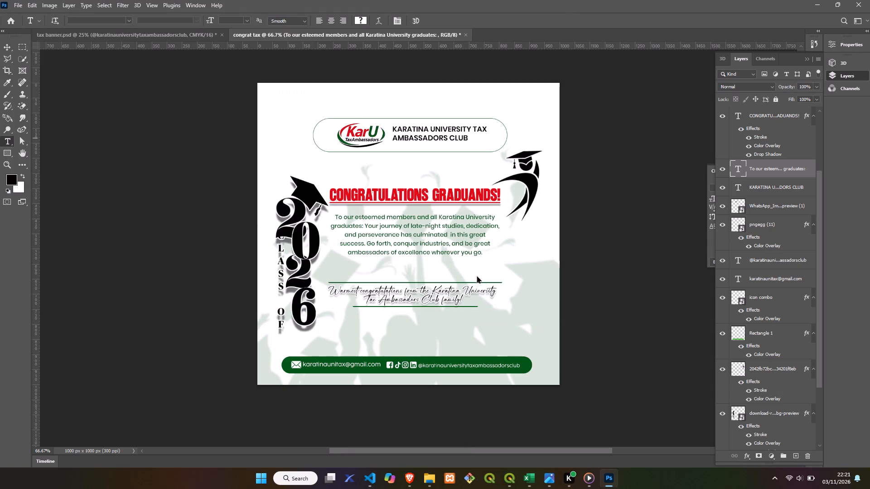
click(505, 124)
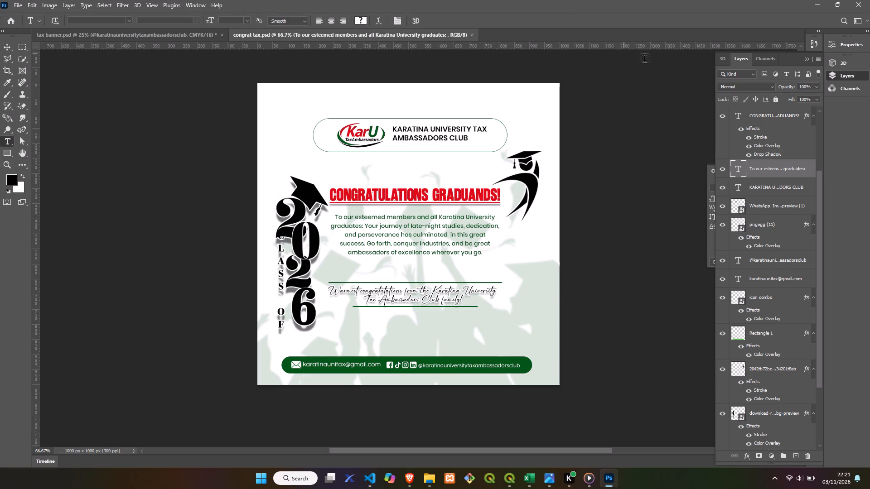
Quit Photoshop, discarding the unsaved changes to tax banner.psd.
click(860, 3)
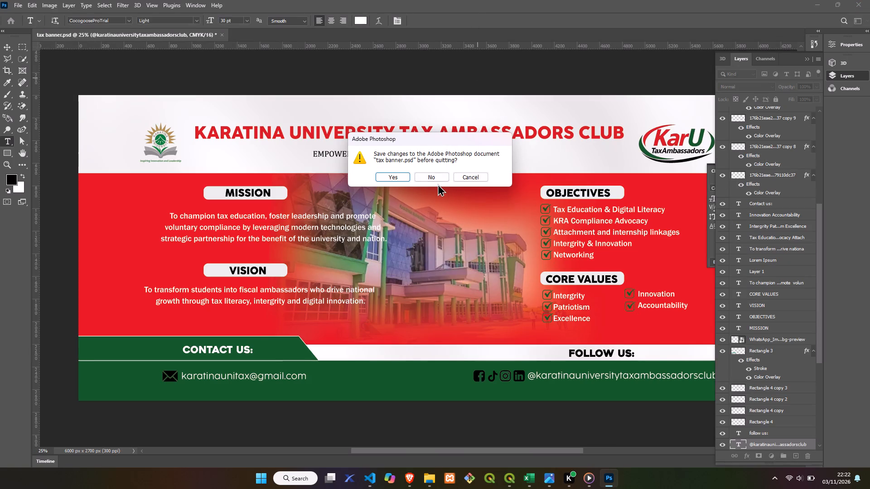
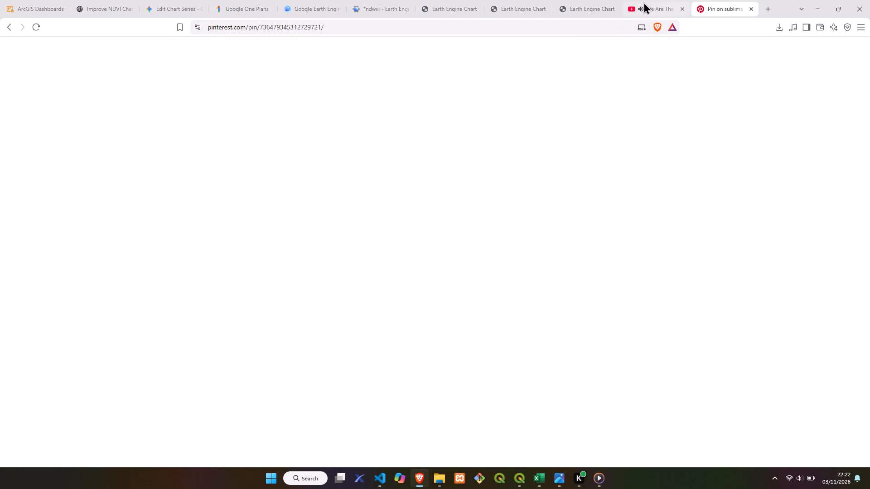
Switch to the Brave browser, open a new tab and start entering an address beginning with "w".
click(762, 9)
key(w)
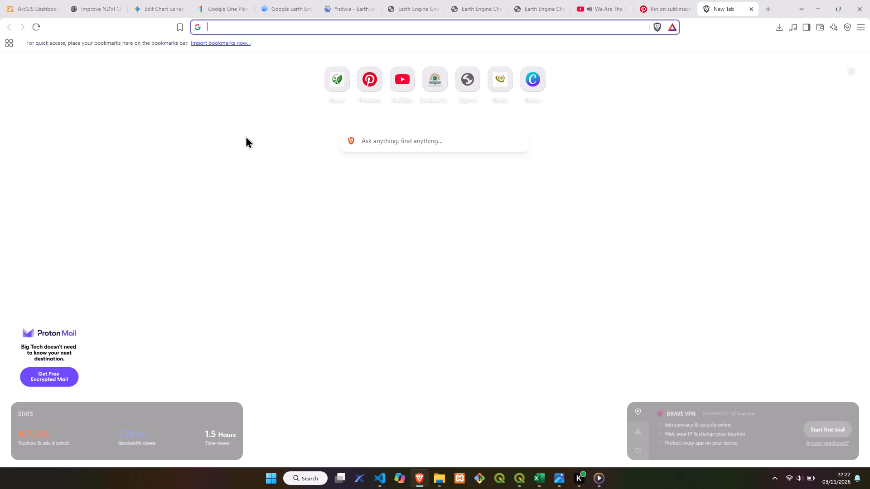
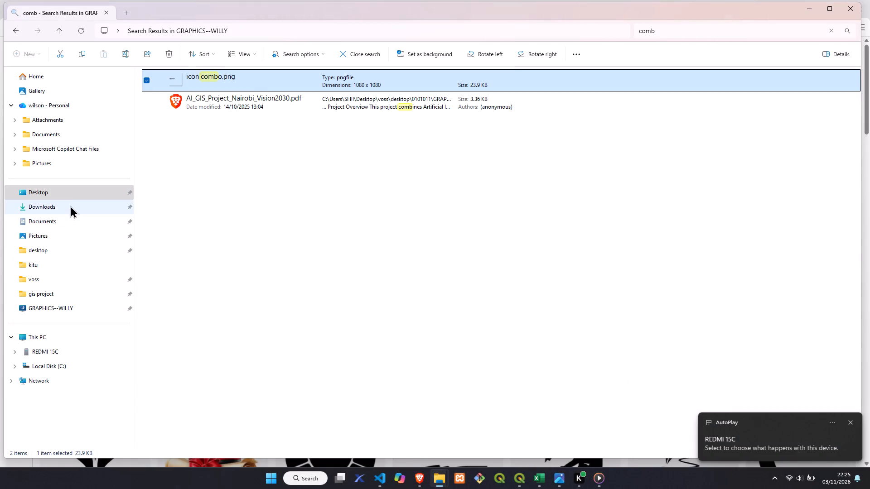
Copy congrat tax.png from the Desktop folder into the Internal shared storage of the REDMI 15C phone.
click(70, 200)
click(72, 192)
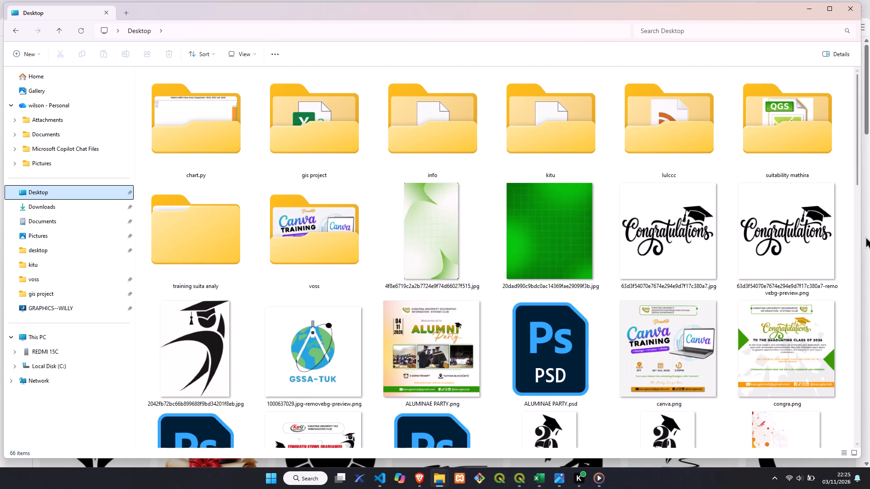
drag(855, 173, 861, 253)
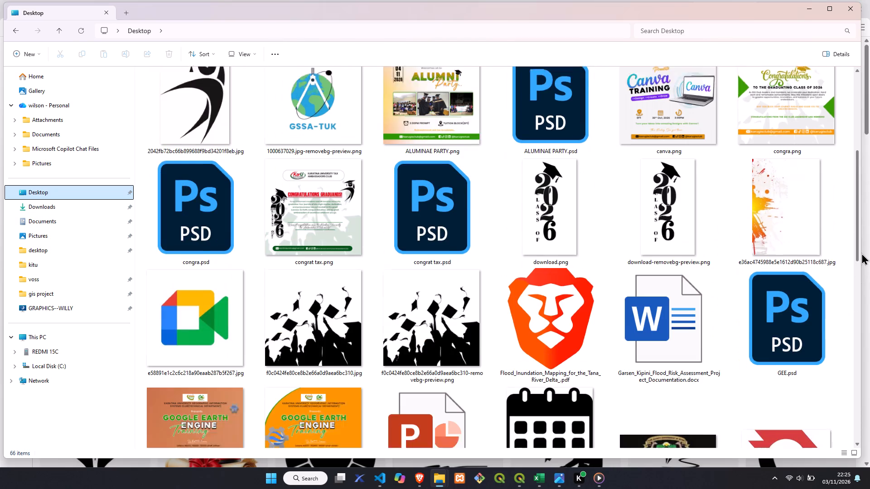
drag(861, 253, 859, 253)
click(300, 201)
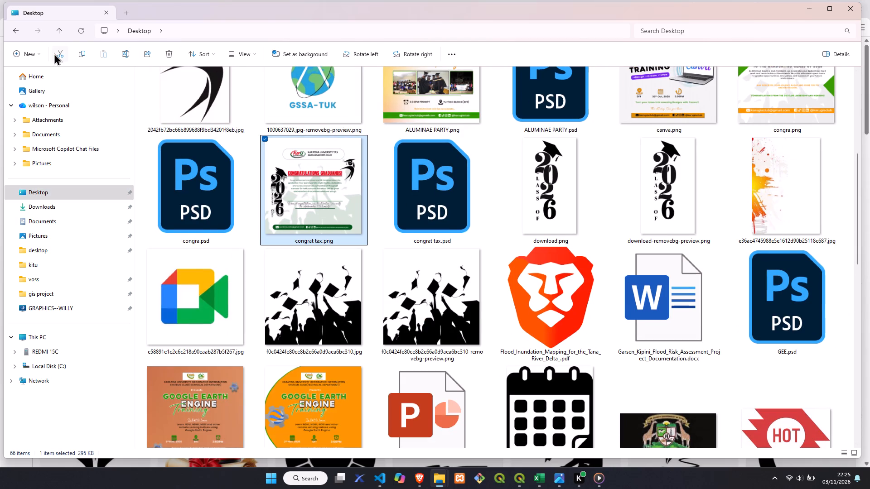
click(79, 53)
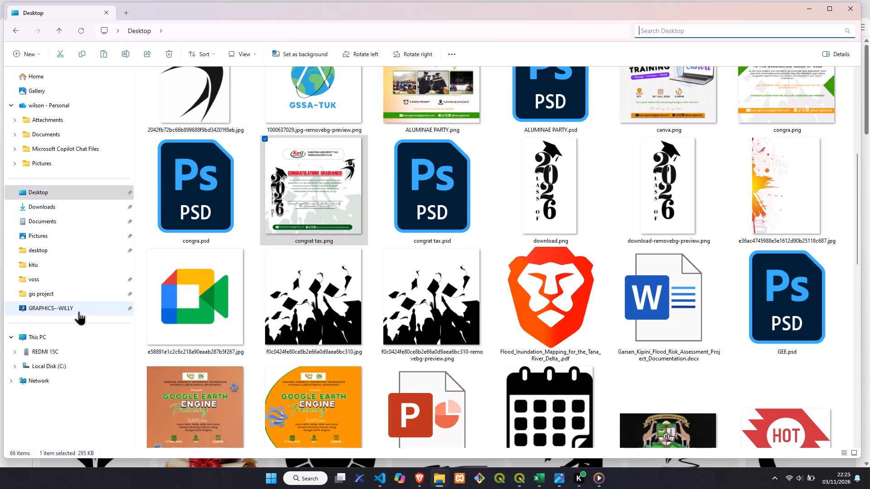
click(83, 347)
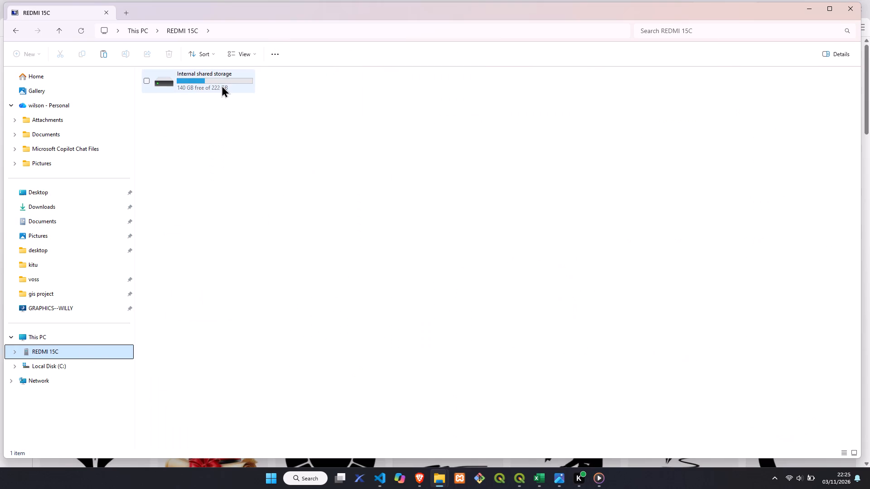
double_click(223, 82)
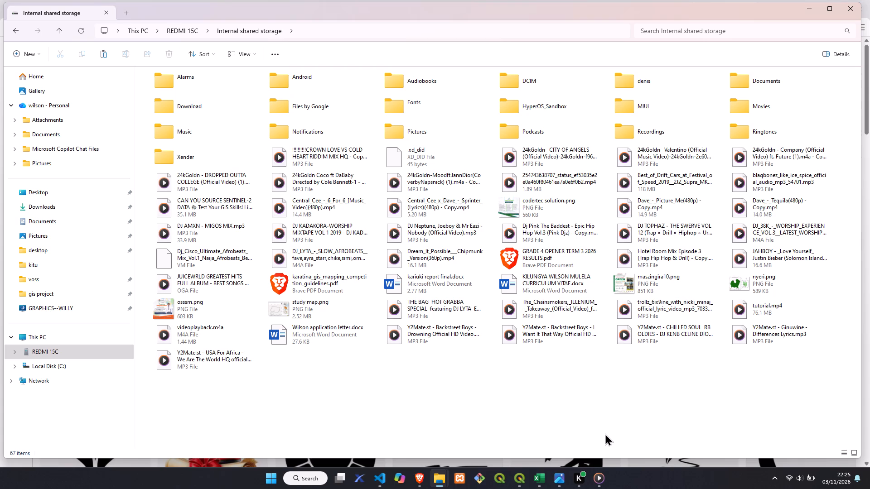
click(107, 55)
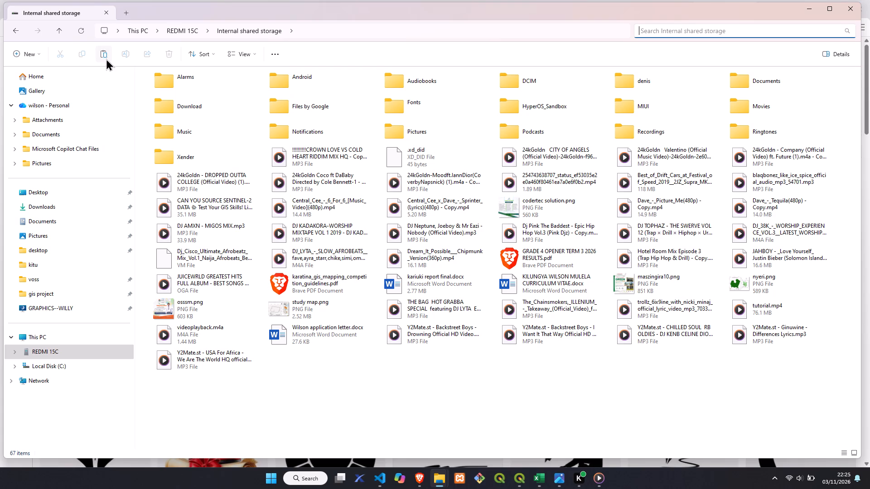